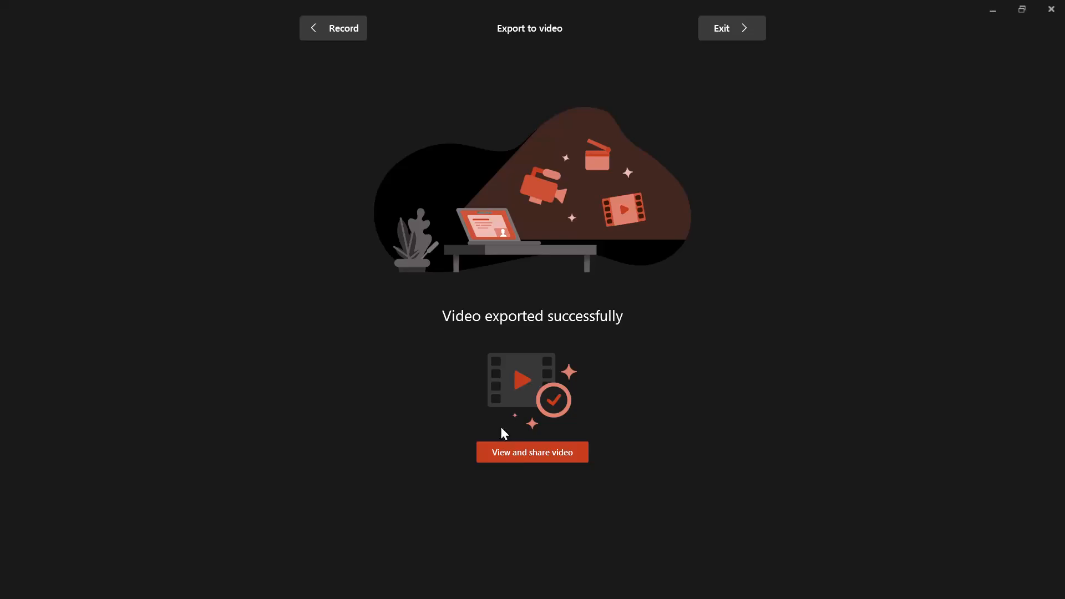
Exit the finished video export screen and return to the presentation's slides.
left_click(734, 32)
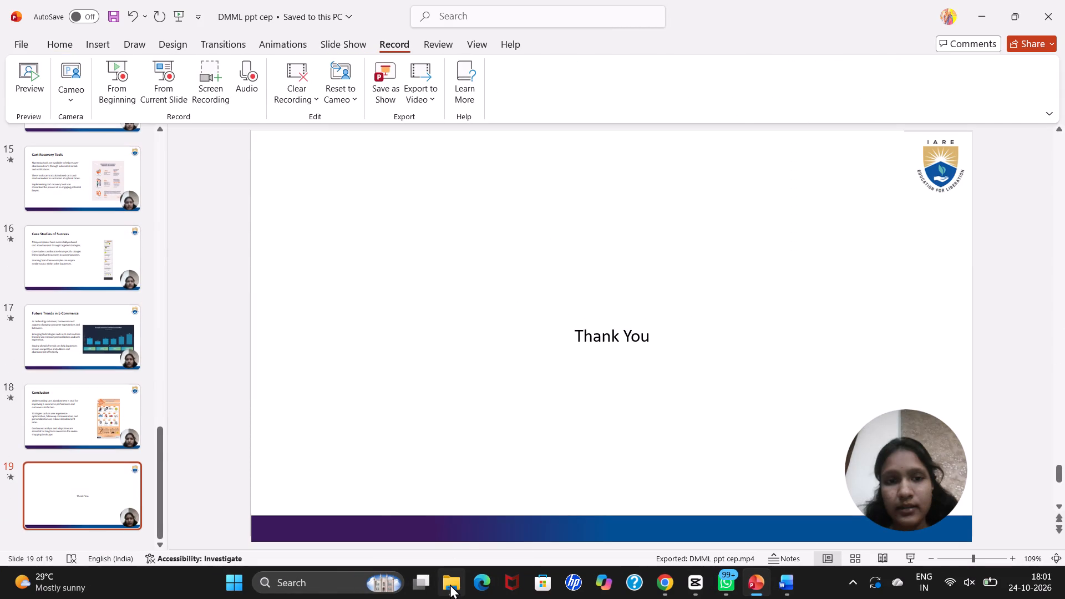
Switch to File Explorer and bring up its Home view with the recent files.
left_click(450, 584)
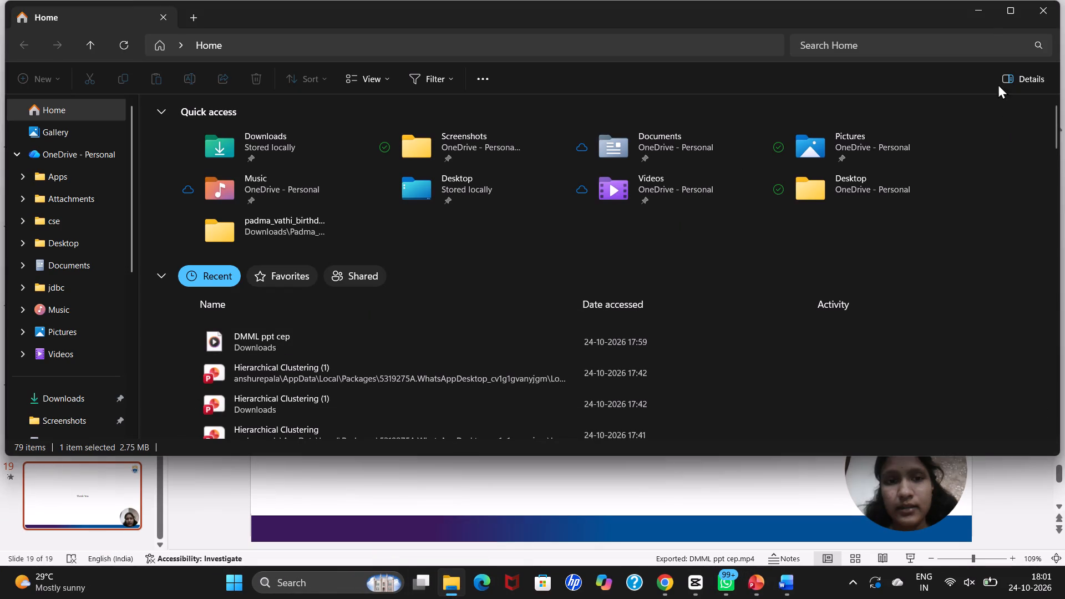
left_click(978, 9)
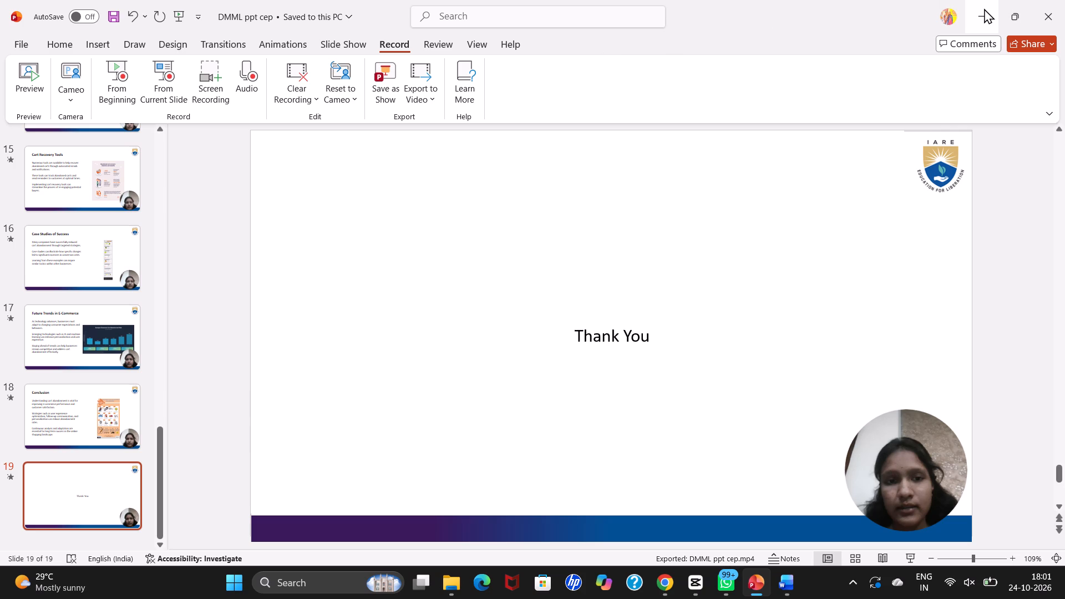
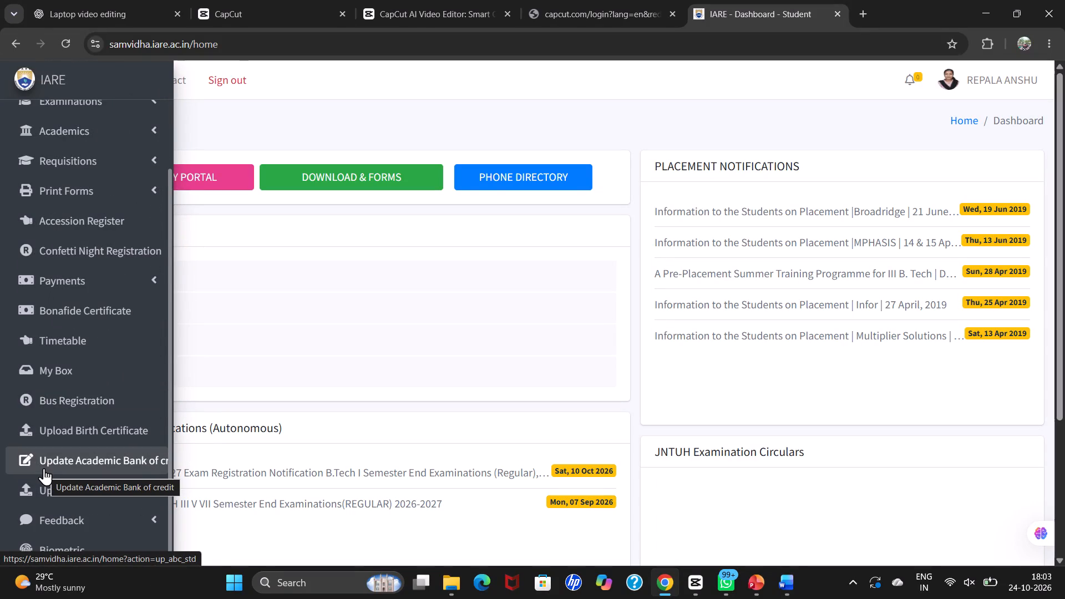
In the college portal in Chrome, expand the Uploads section of the navigation and go to the AAT-II page.
scroll(44, 468, "down", 3)
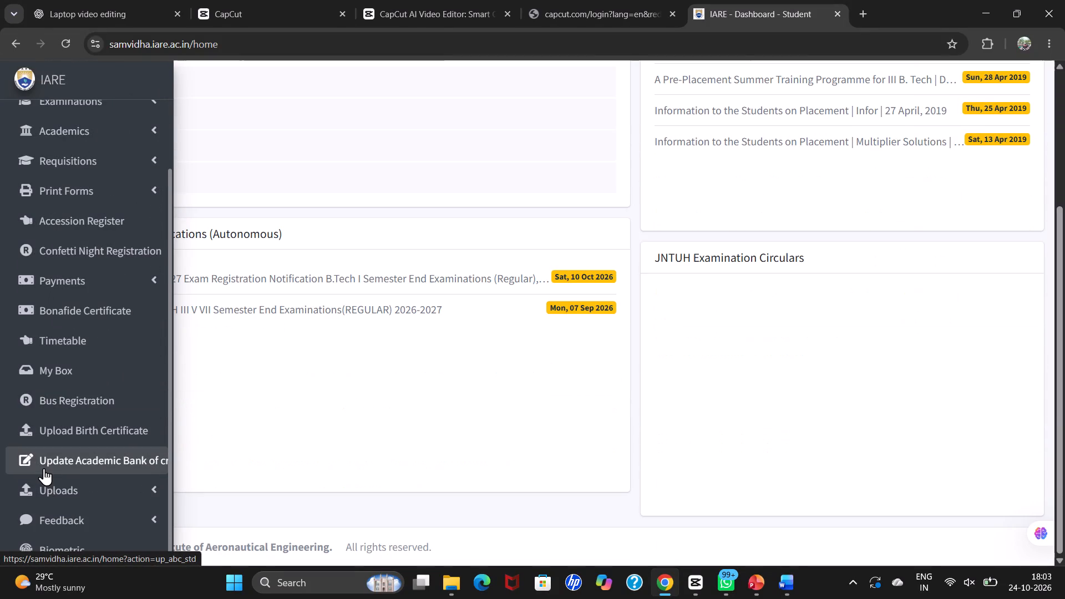
scroll(44, 468, "down", 1)
left_click(57, 489)
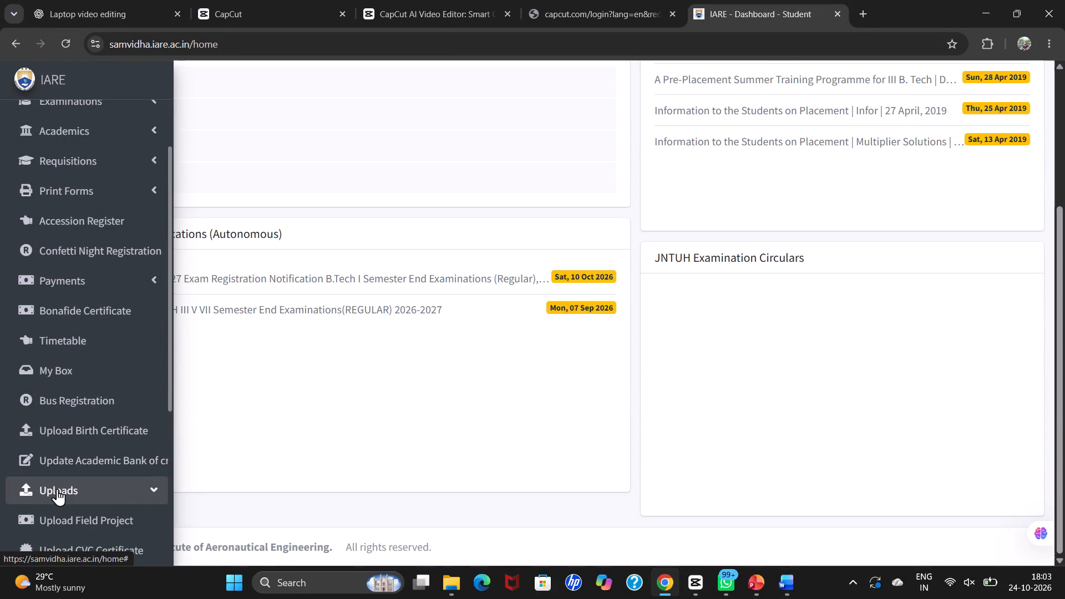
left_click(57, 489)
scroll(73, 438, "down", 1)
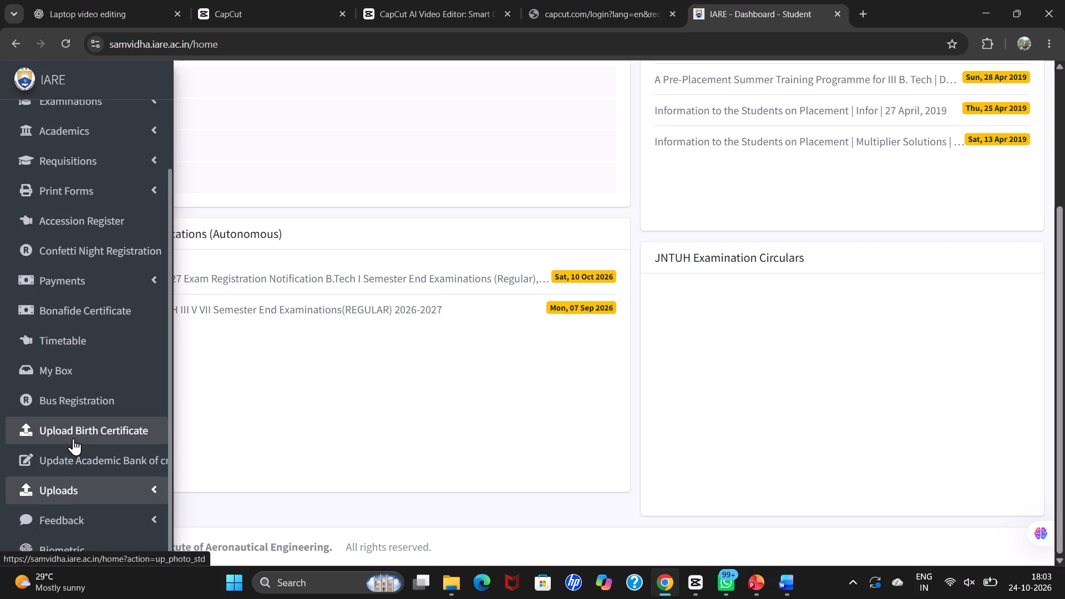
scroll(73, 438, "down", 1)
left_click(72, 485)
scroll(72, 485, "down", 2)
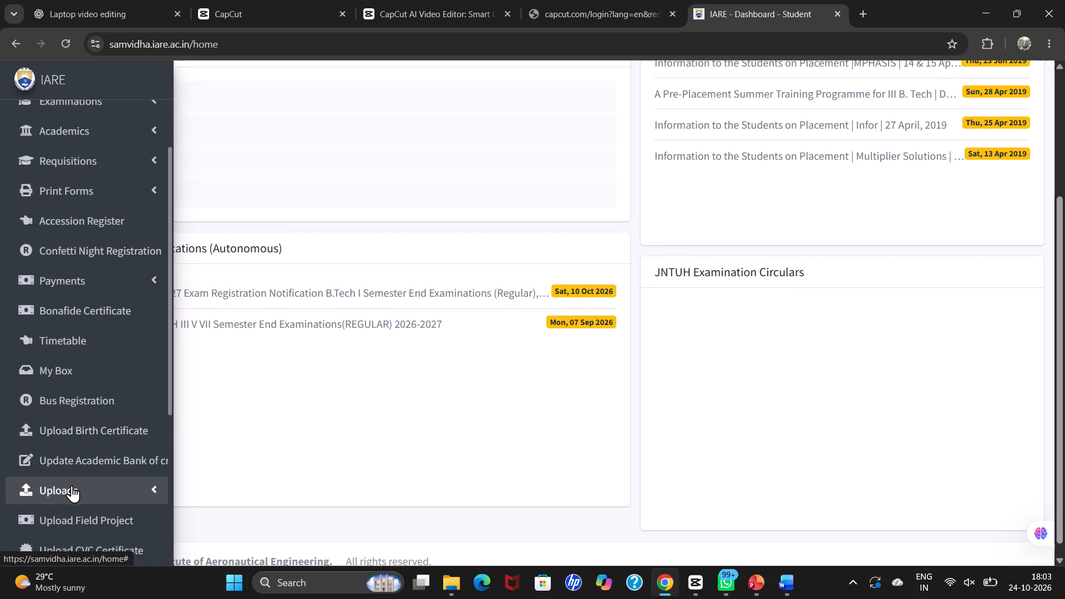
scroll(72, 485, "down", 3)
left_click(90, 432)
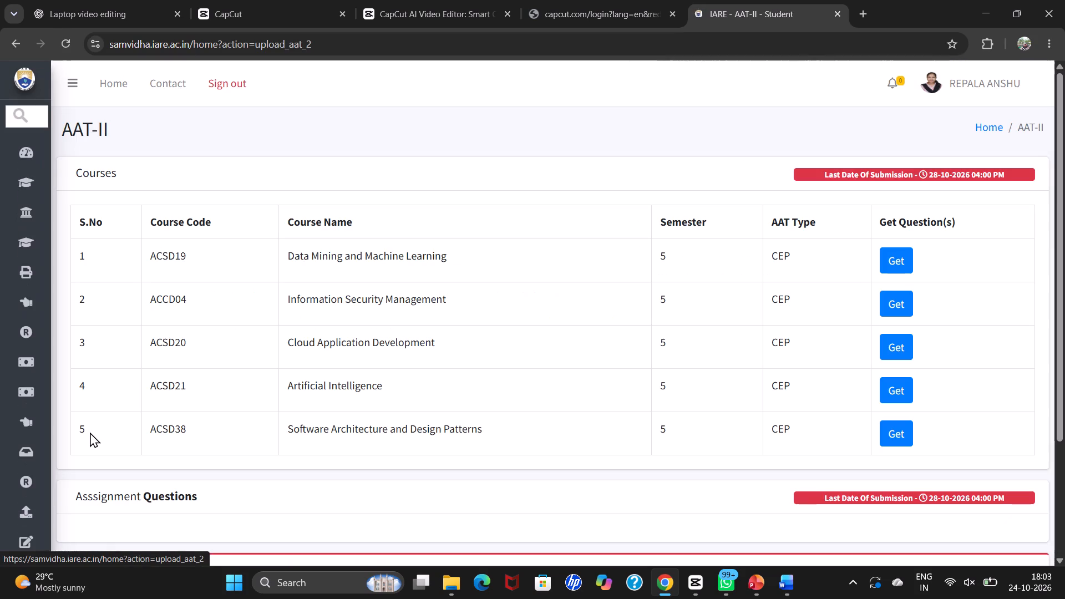
Get the assigned AAT-II questions for Information Security Management, Cloud Application Development and Artificial Intelligence in turn.
left_click(902, 298)
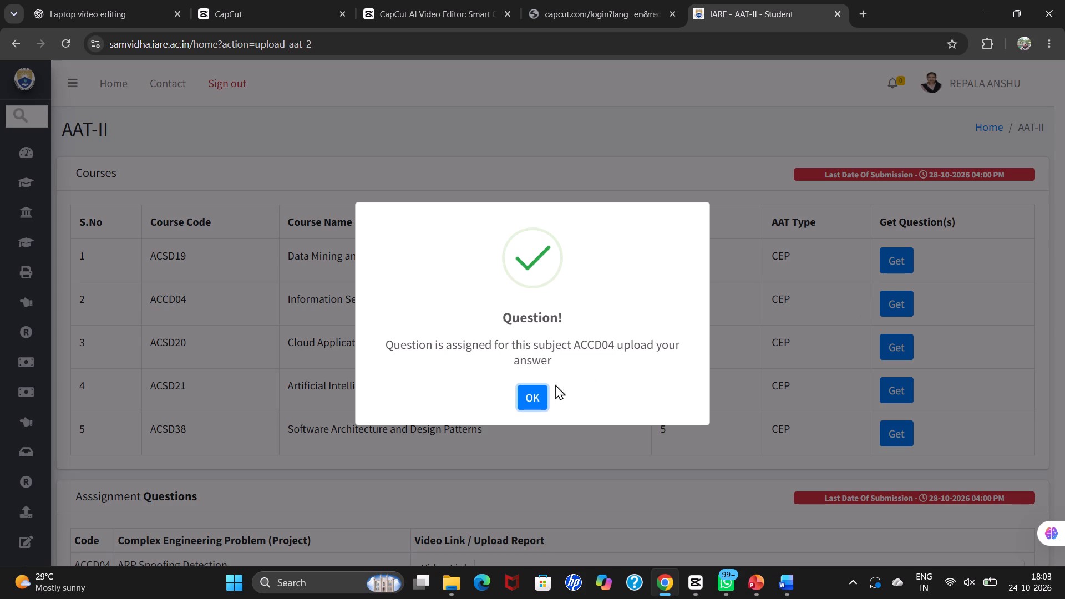
left_click(539, 388)
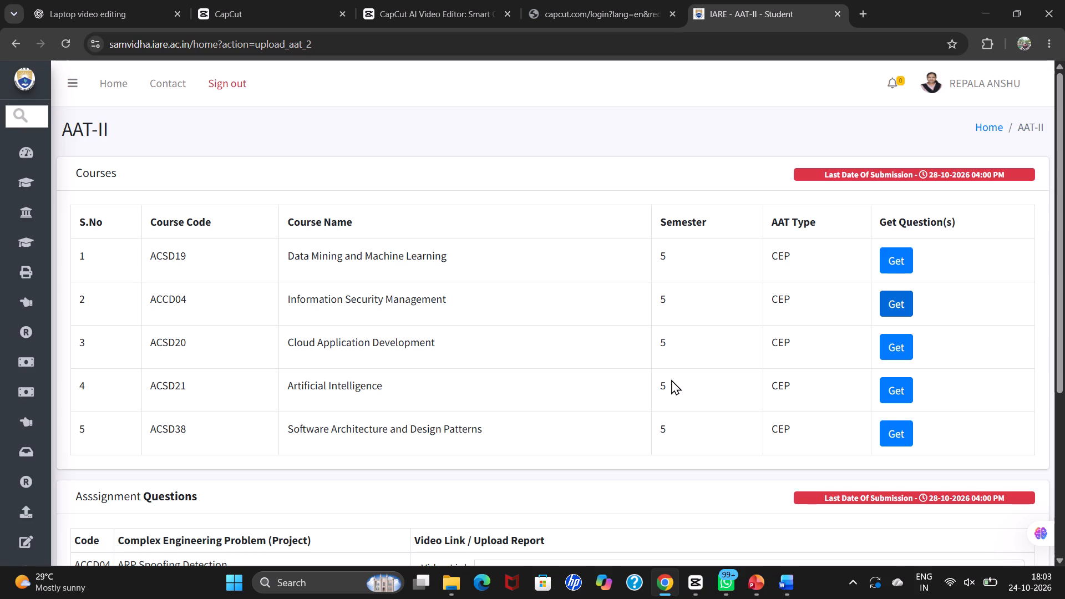
scroll(671, 379, "down", 1)
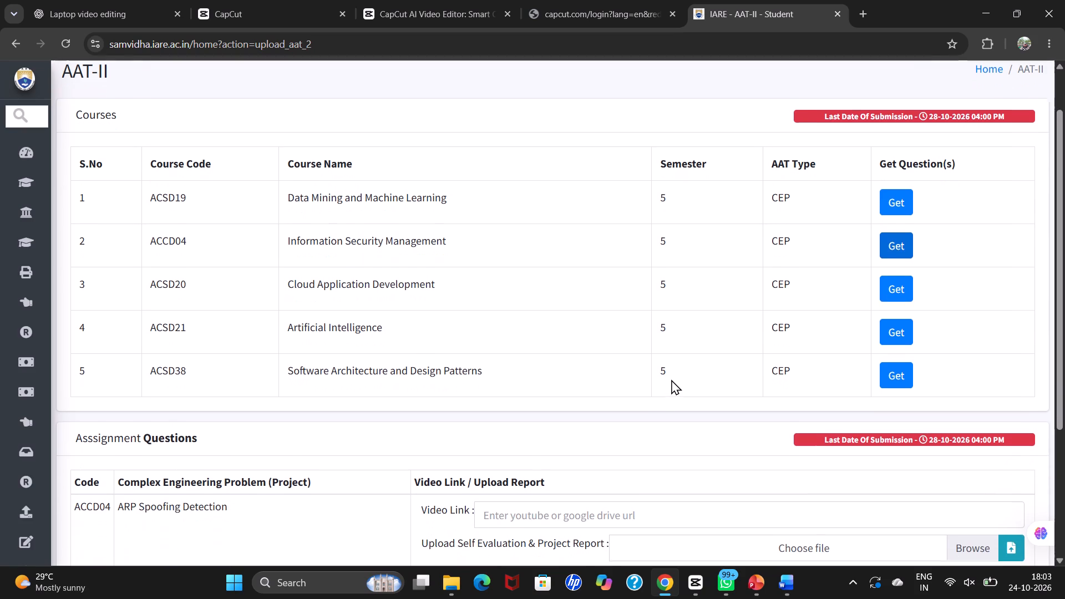
scroll(671, 379, "down", 1)
left_click(894, 282)
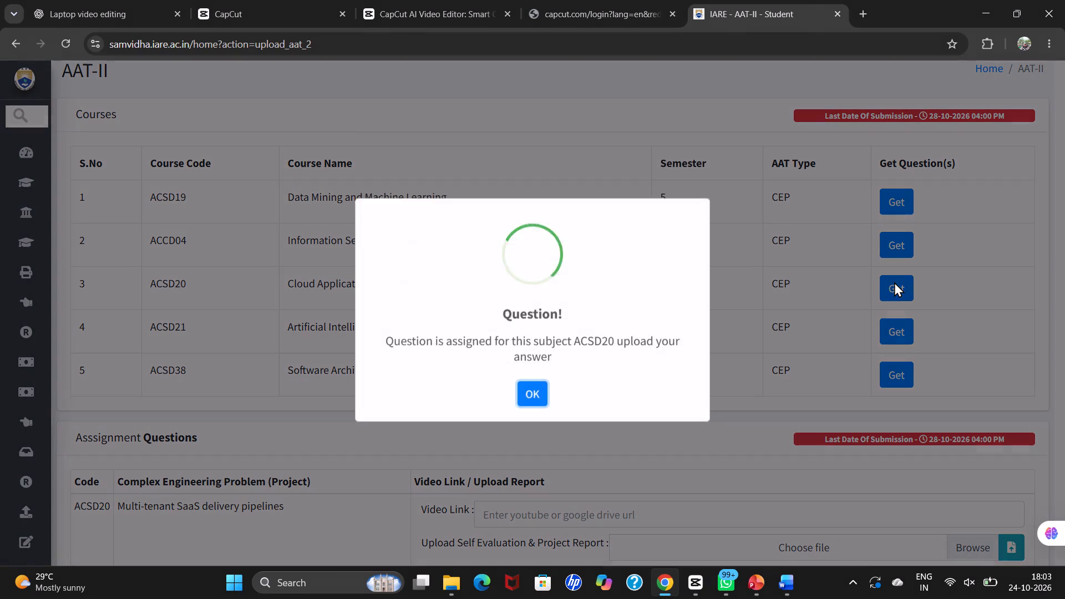
left_click(526, 395)
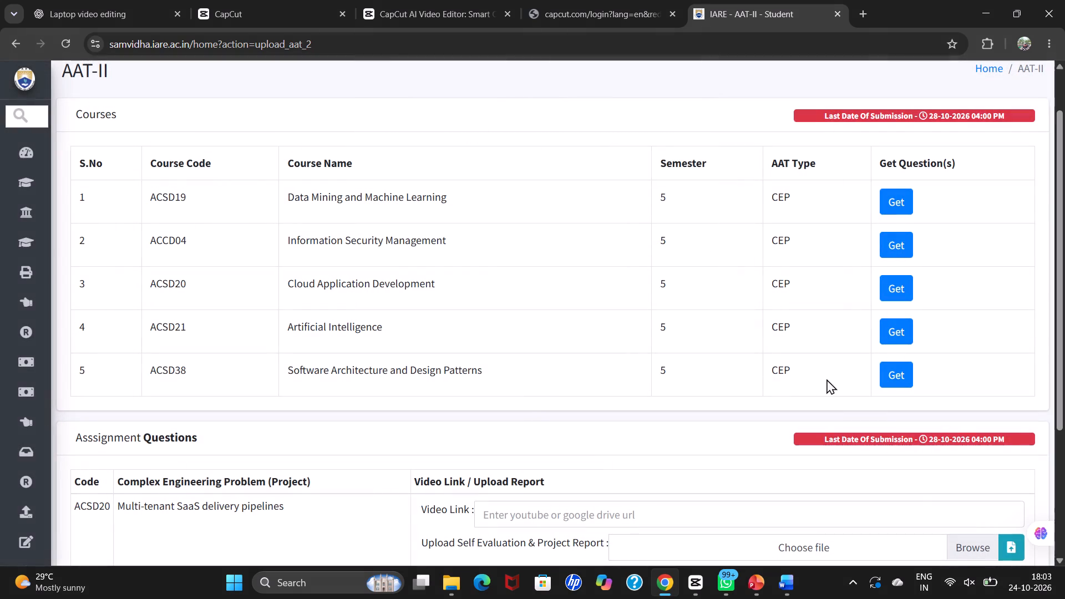
left_click(907, 337)
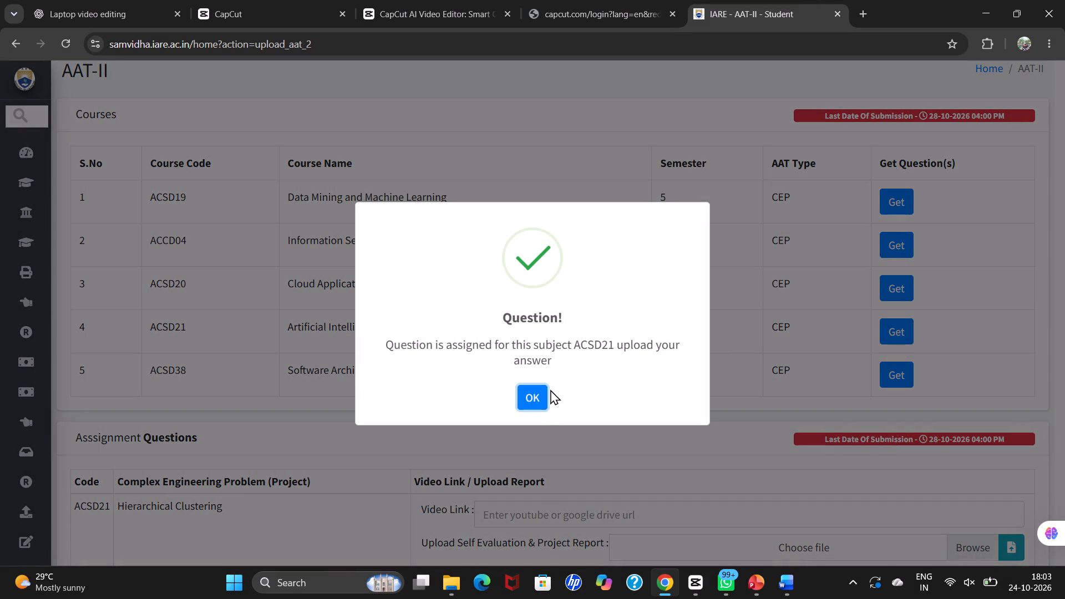
left_click(533, 398)
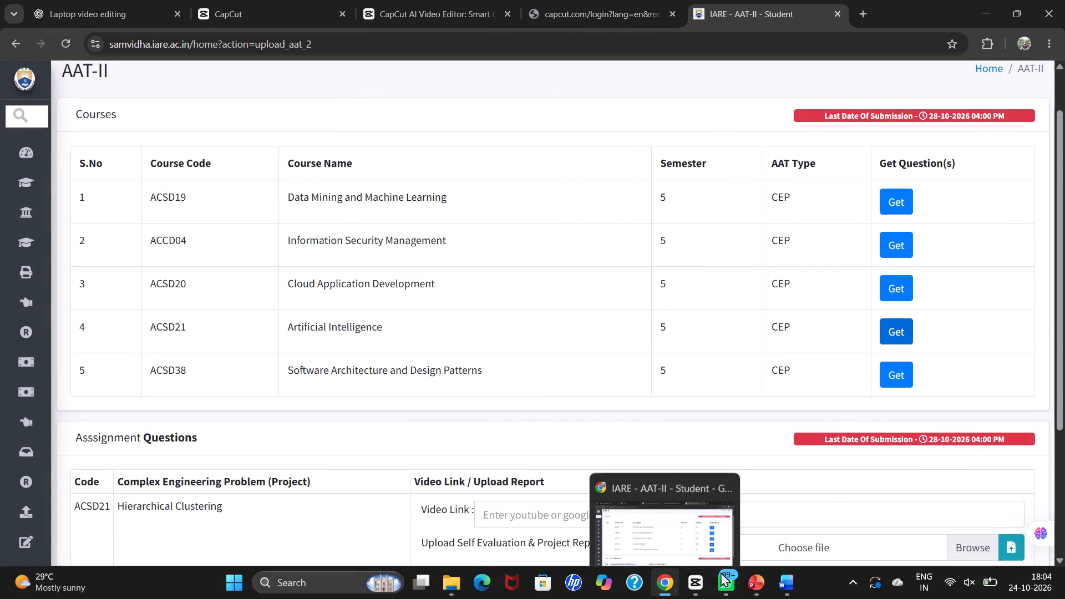
Switch to the Hierarchical Clustering (1) presentation in PowerPoint, go to its title slide and enable editing.
left_click(810, 524)
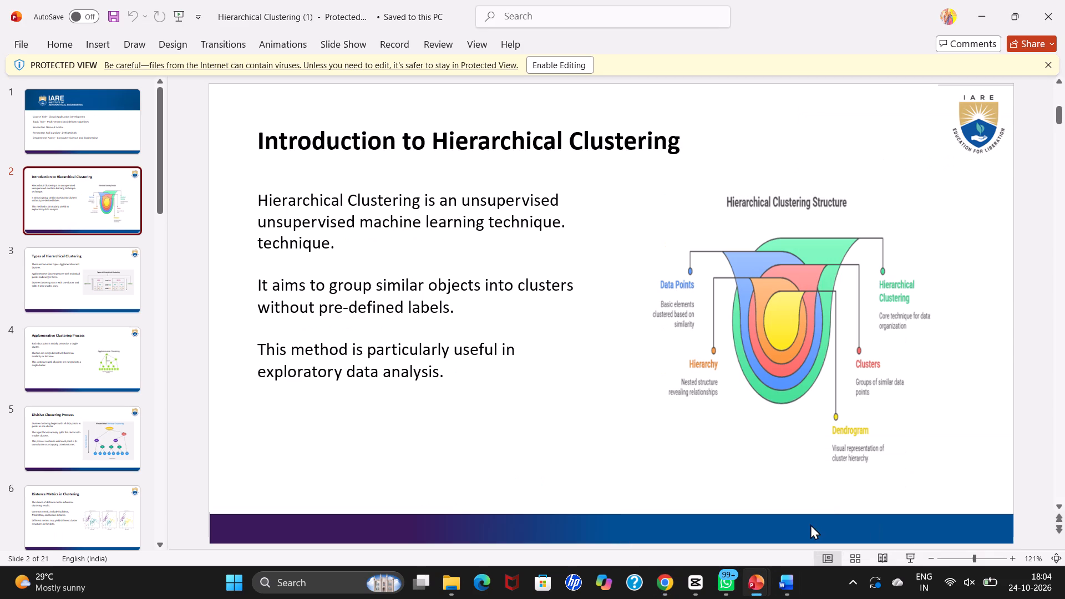
left_click(67, 111)
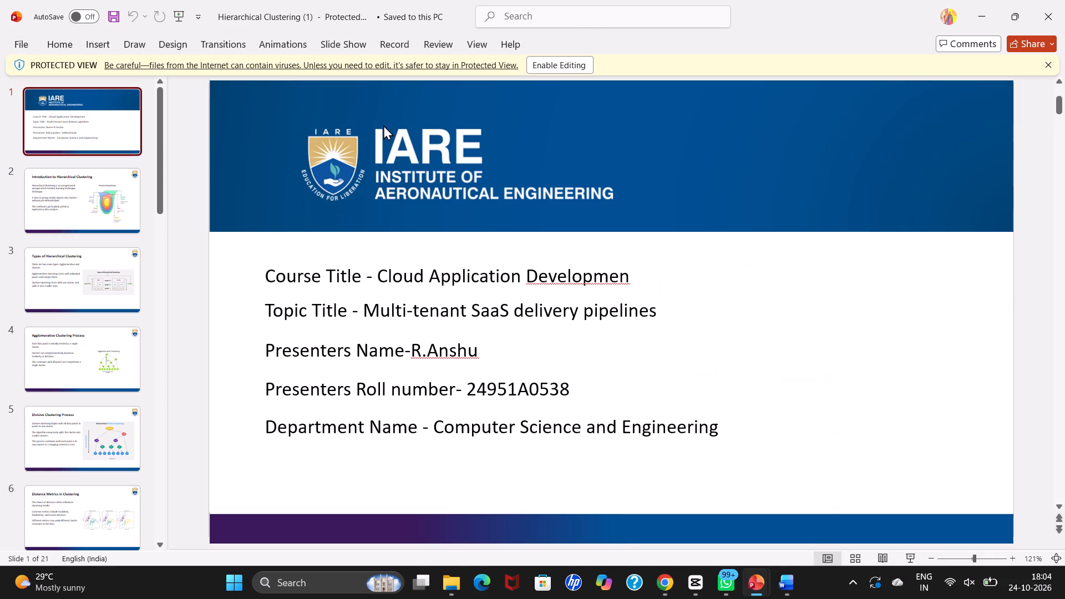
left_click(569, 62)
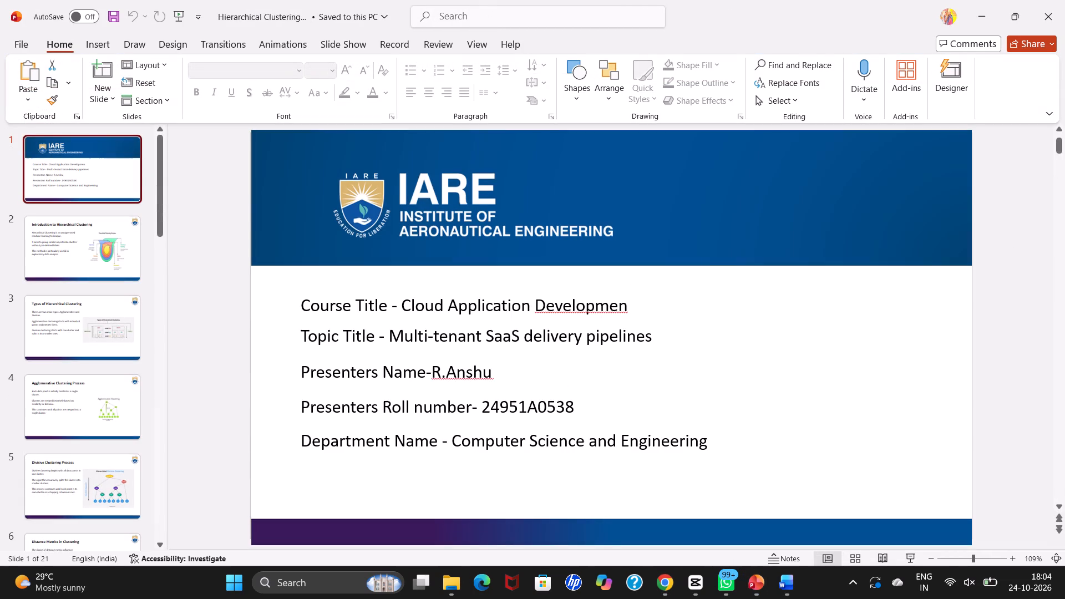
Open Hierarchical Clustering (1) from Downloads in File Explorer's recent files and return to its PowerPoint window.
left_click(457, 585)
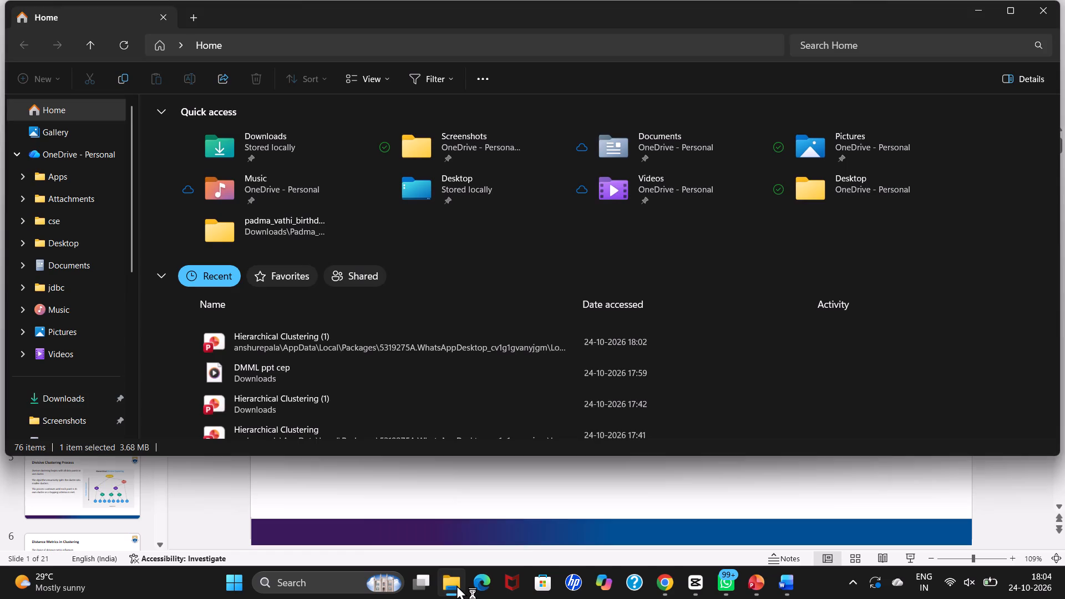
scroll(388, 413, "down", 2)
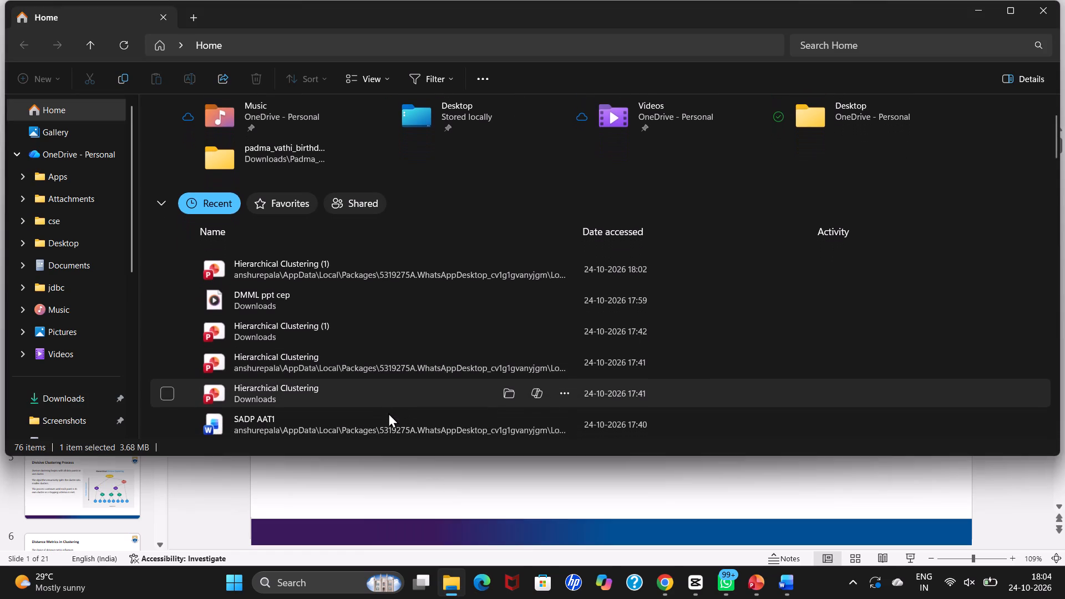
scroll(388, 413, "down", 3)
scroll(388, 413, "up", 1)
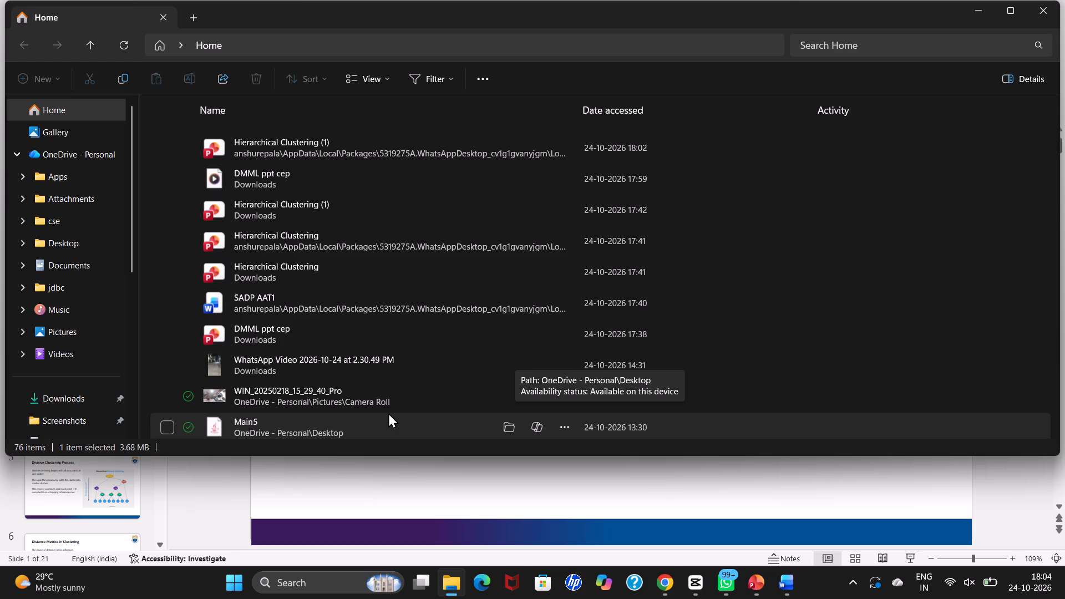
double_click(369, 210)
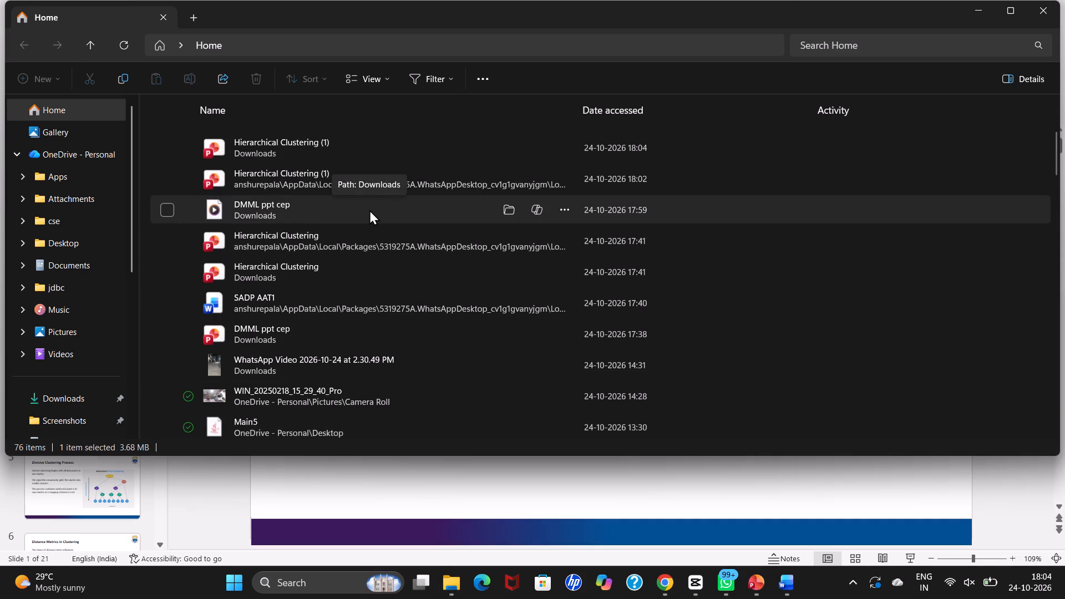
left_click(317, 506)
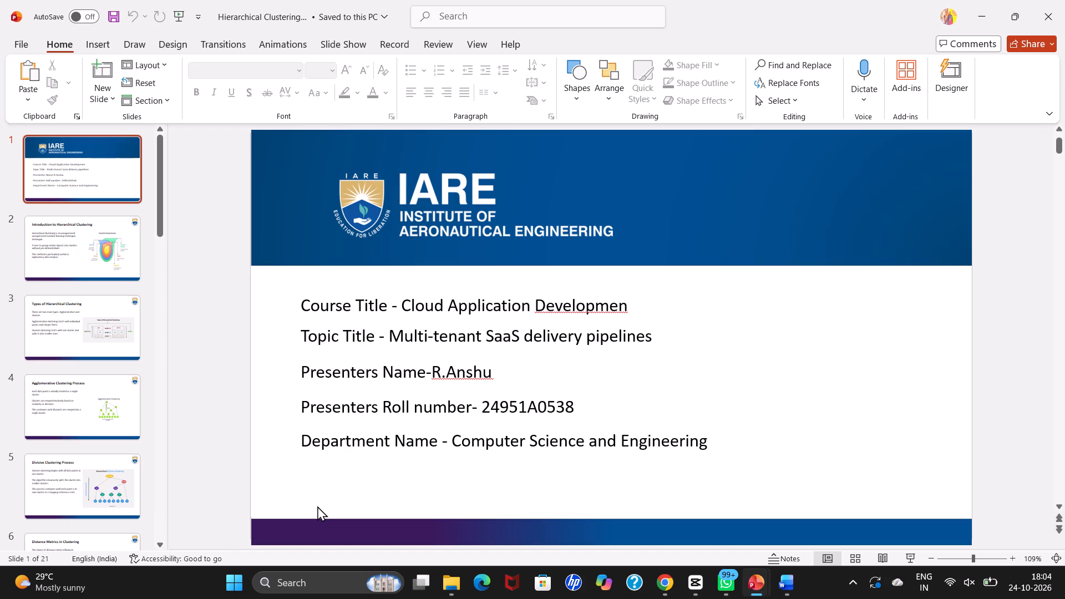
Replace the course name after "Course Title" on the title slide with "Artificial Intelligence".
left_click(486, 306)
triple_click(486, 306)
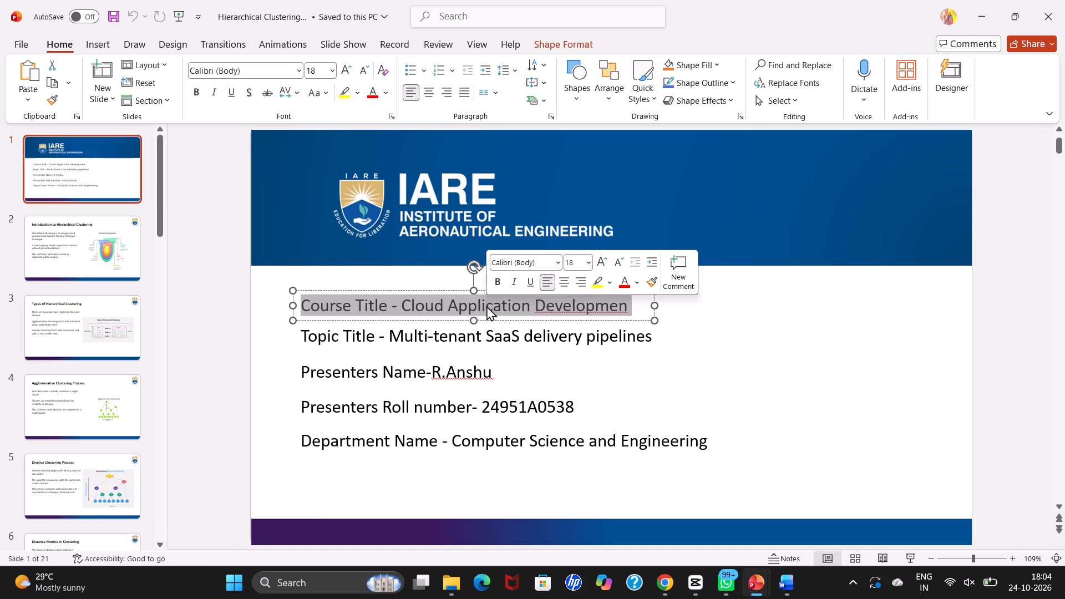
left_click(486, 306)
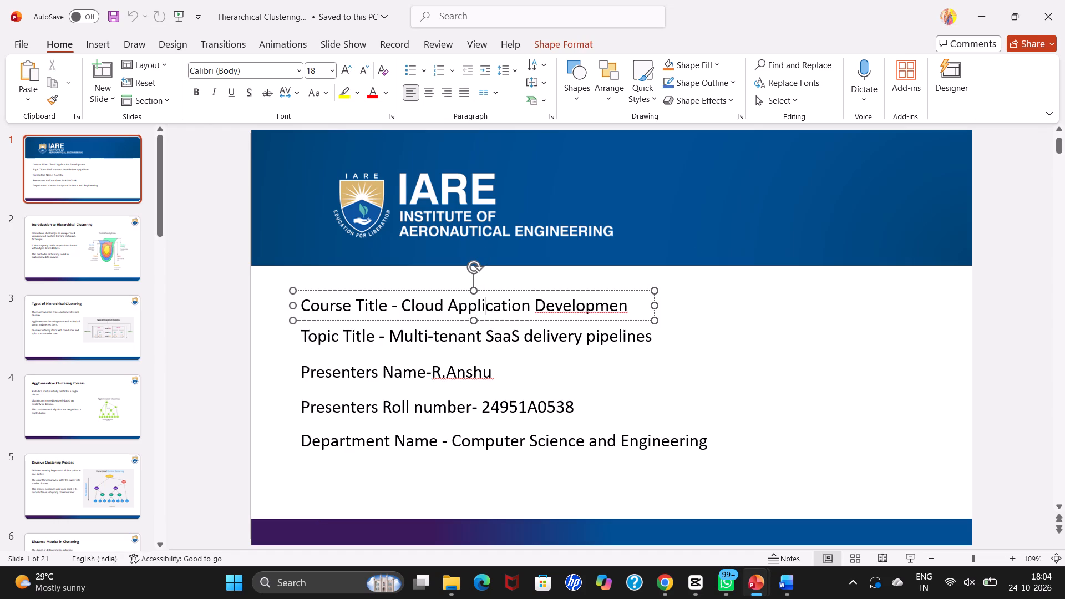
left_click_drag(626, 304, 439, 308)
type("Art")
type("ifi")
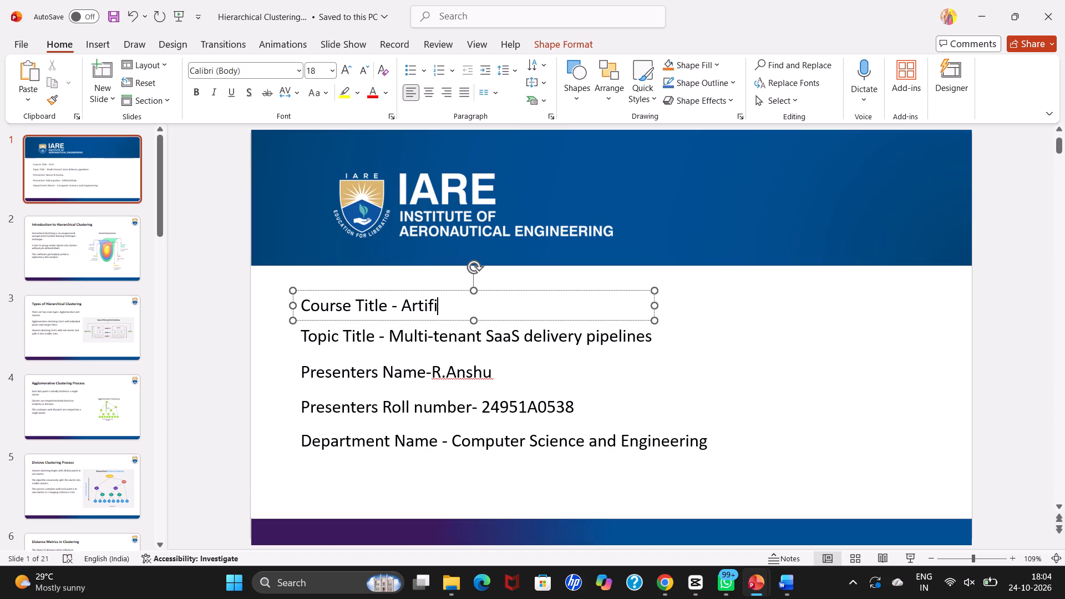
type("cial")
key("space")
type("Intellif")
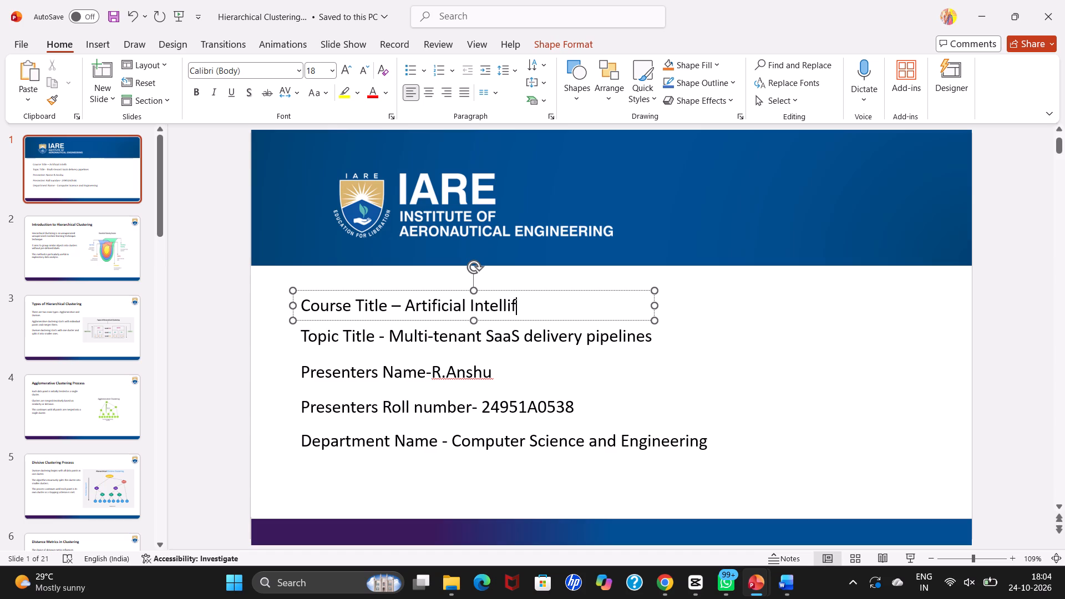
key("BackSpace")
type("gence")
Replace the topic after "Topic Title" on slide 1 with "Hierarchical Clustering" copied from slide 2's heading.
left_click(490, 338)
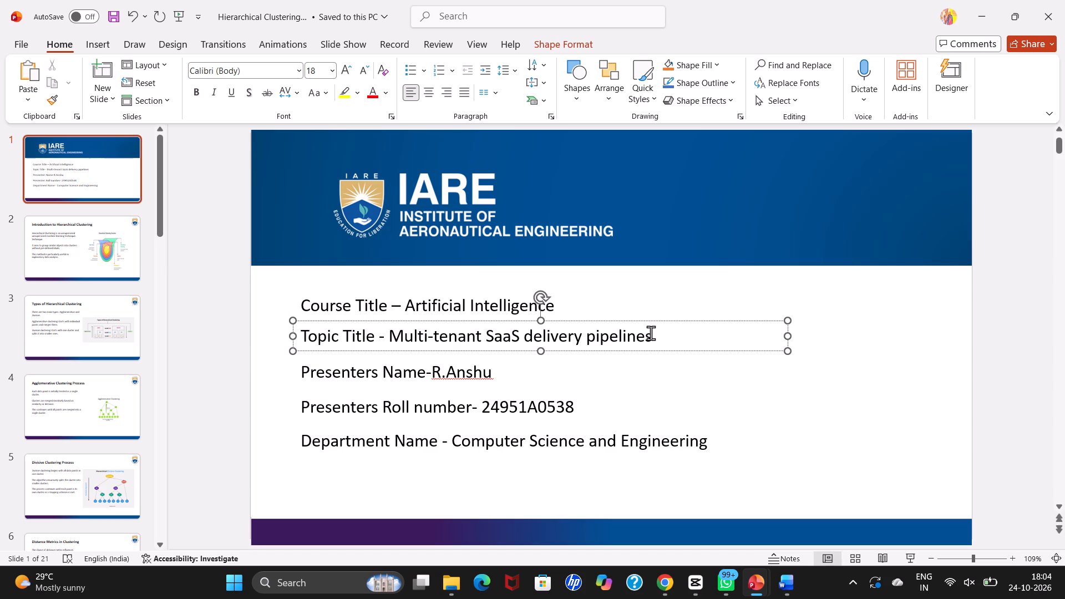
left_click_drag(651, 333, 410, 326)
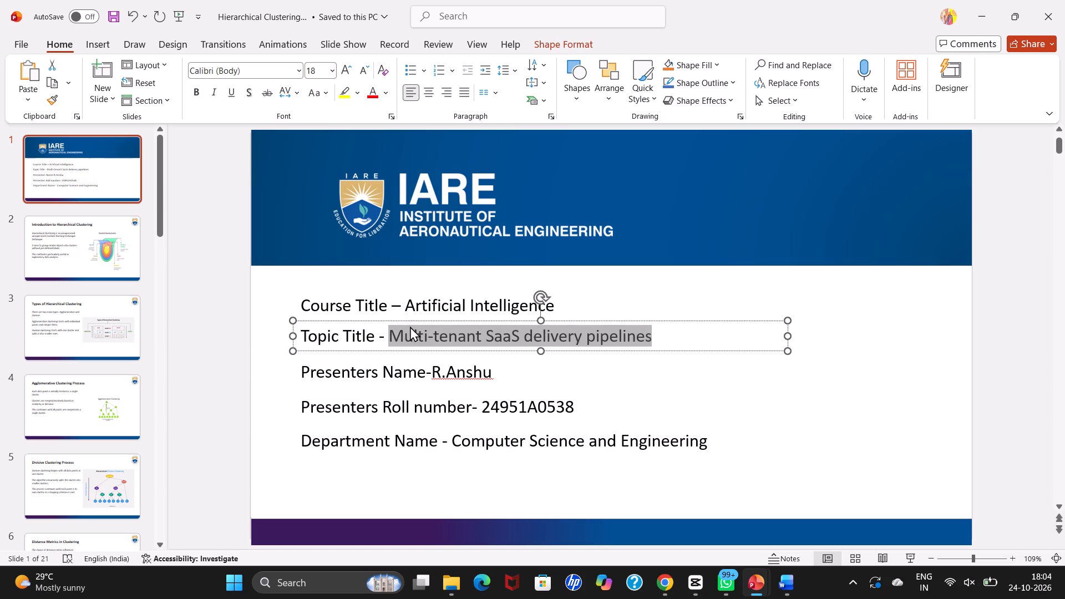
key("shift+h")
left_click(136, 240)
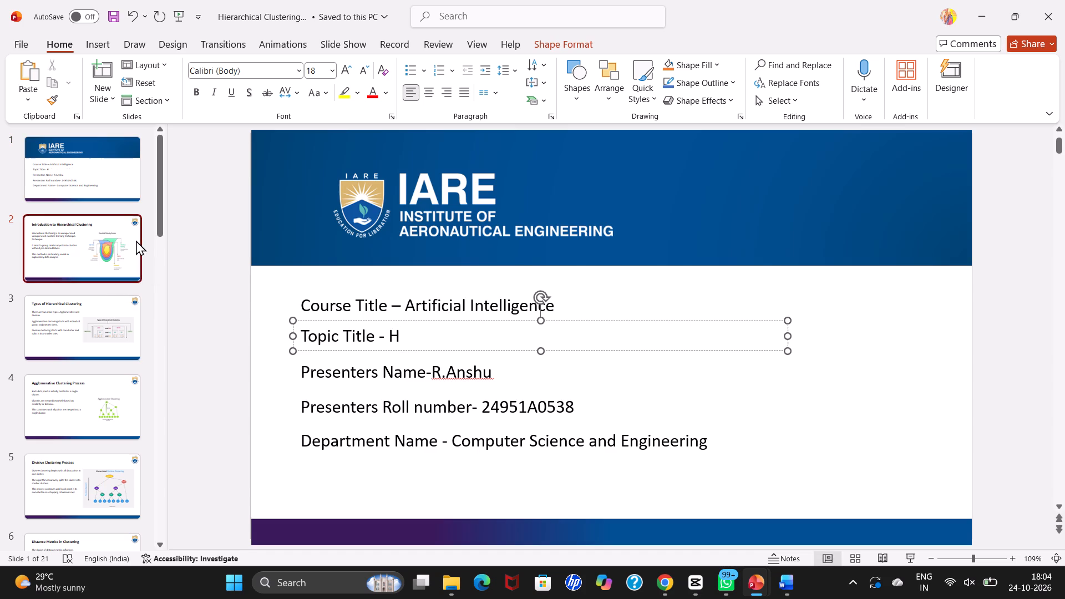
left_click_drag(457, 178, 535, 186)
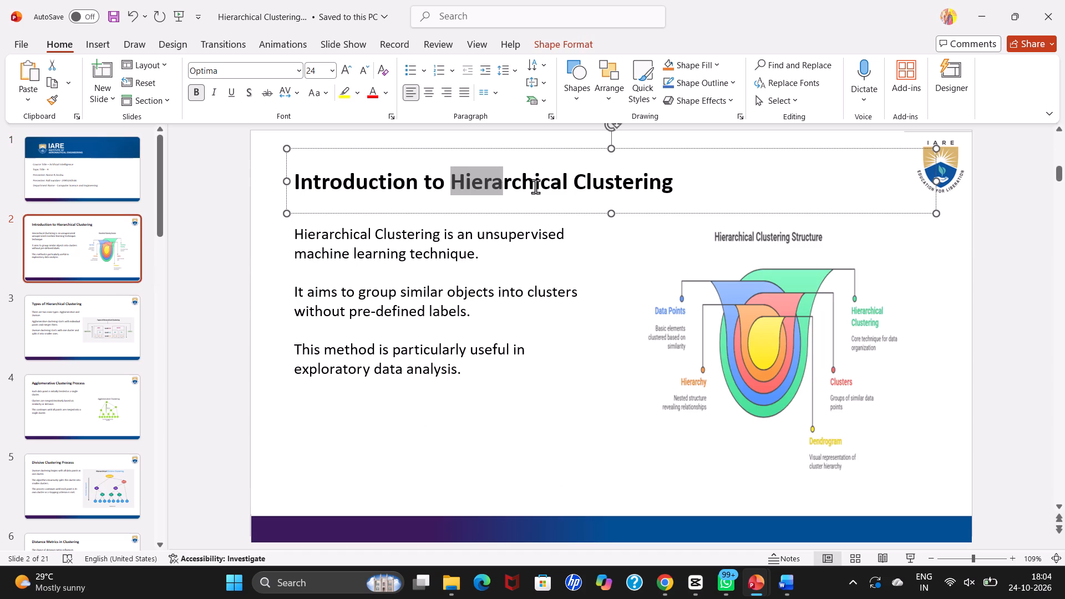
left_click_drag(535, 186, 663, 194)
key("ctrl+c")
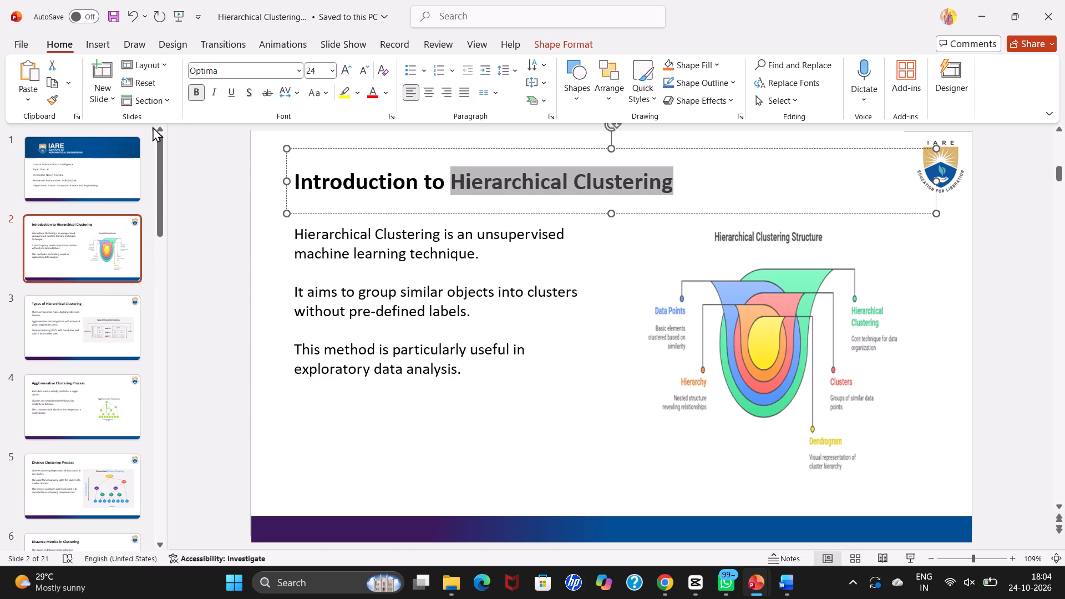
left_click(121, 164)
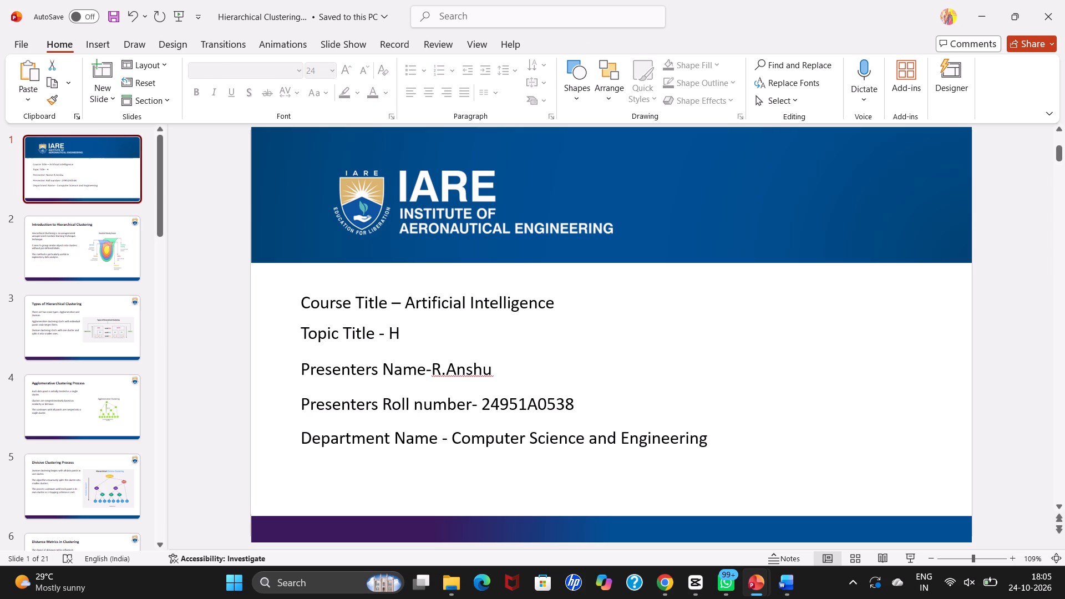
left_click(407, 332)
left_click(400, 327)
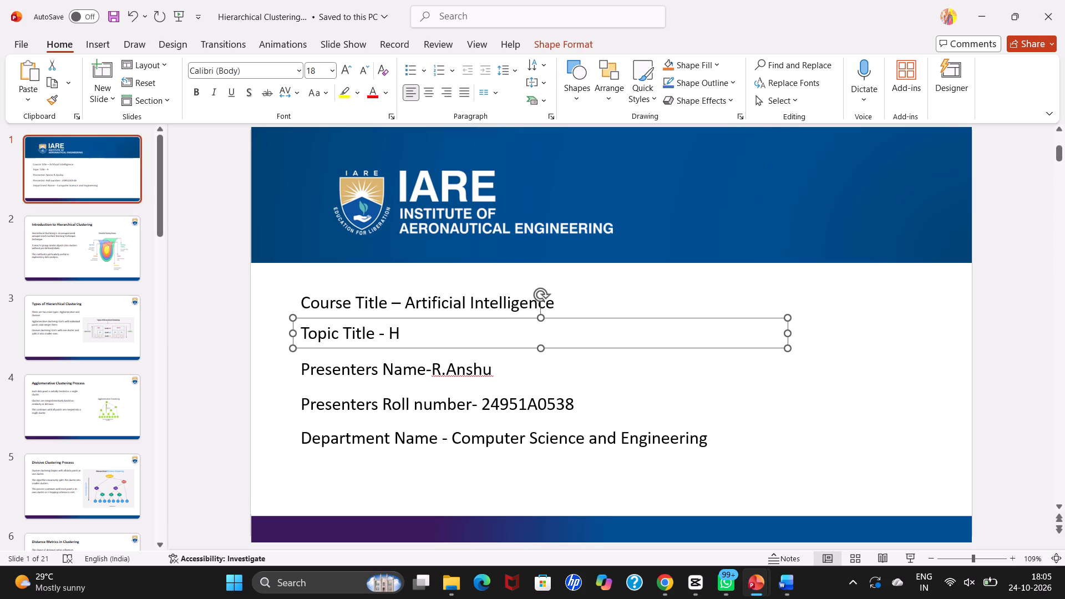
left_click(396, 329)
key("BackSpace")
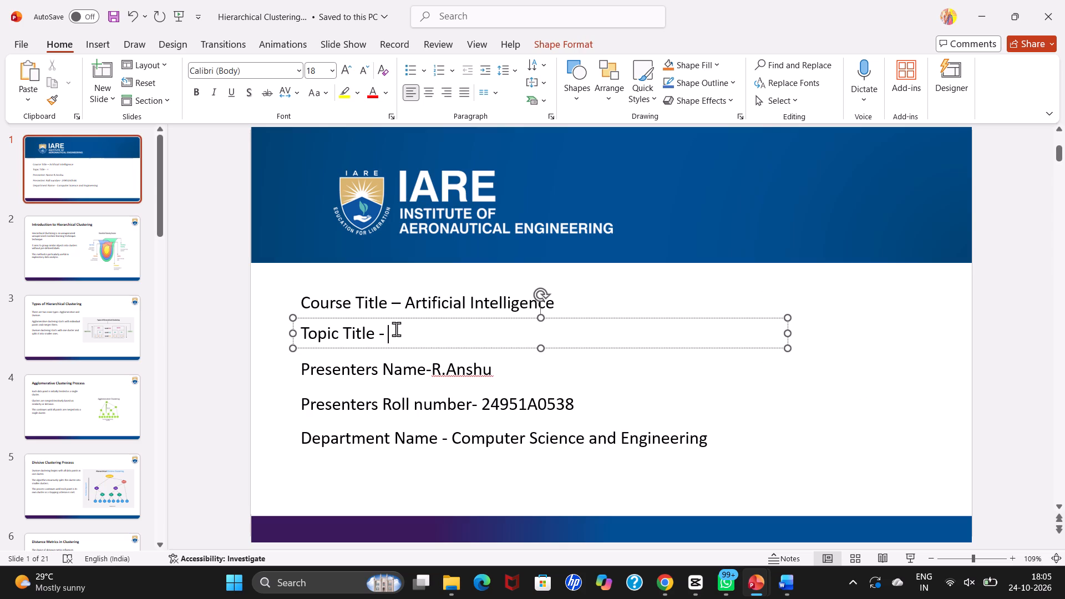
key("ctrl+v")
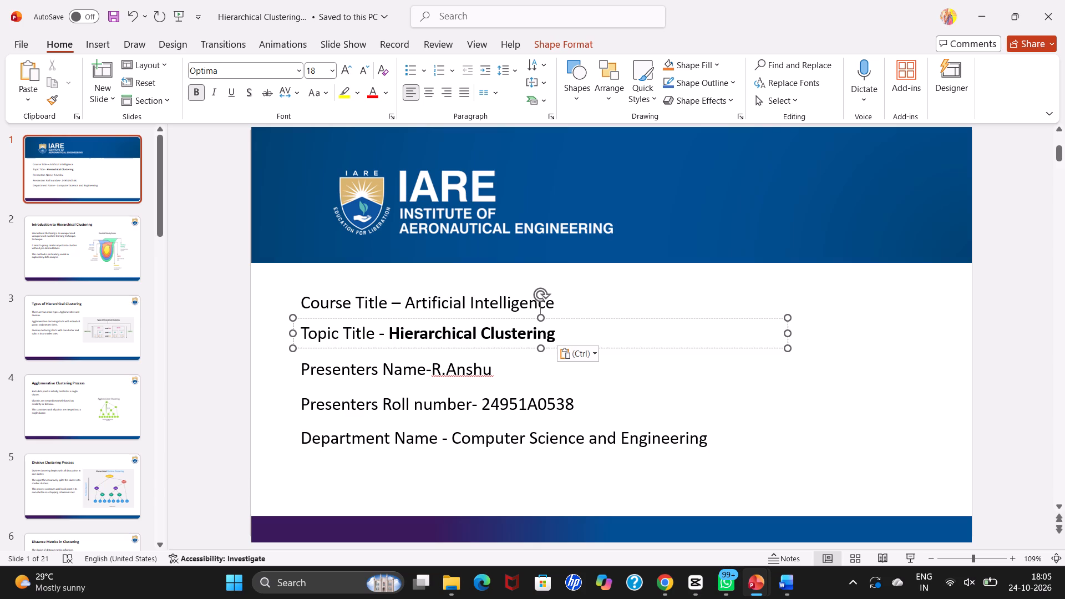
Remove the bold formatting from "Hierarchical Clustering" in the Topic Title line on the title slide.
left_click_drag(552, 331, 443, 337)
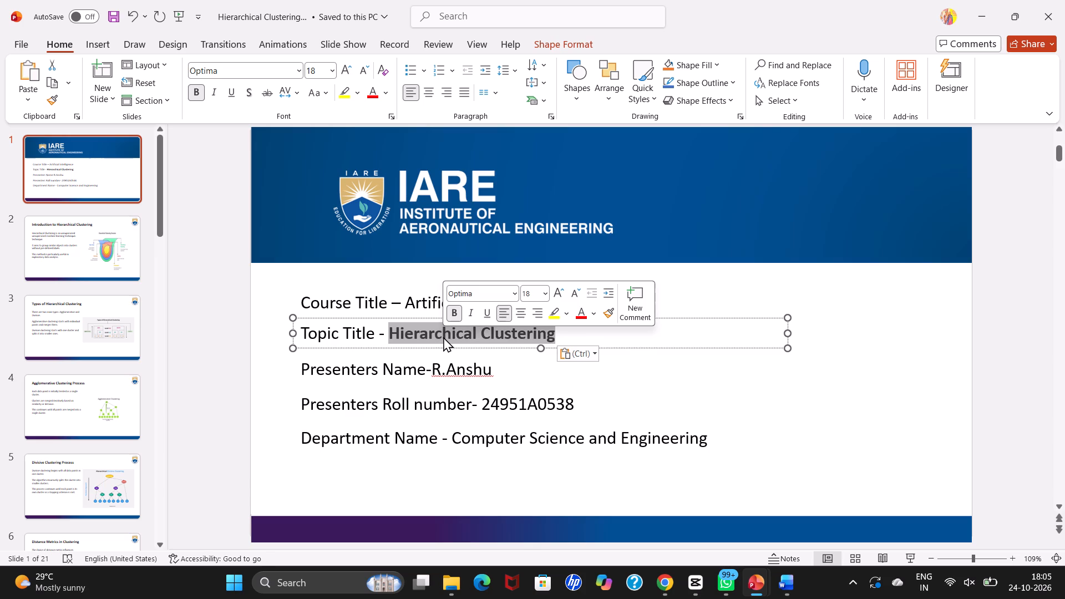
left_click(453, 308)
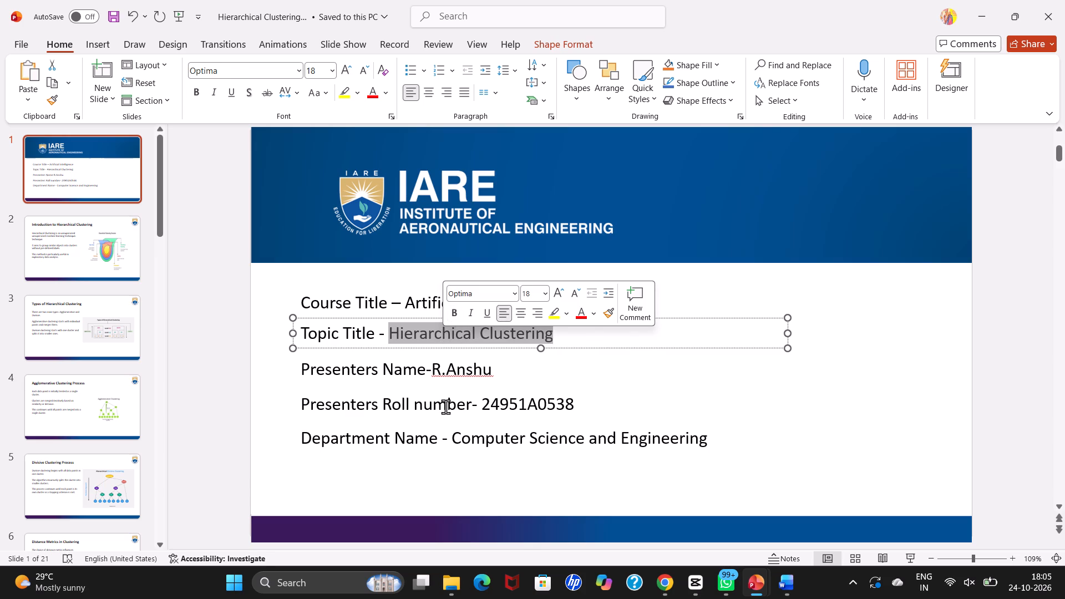
left_click(445, 407)
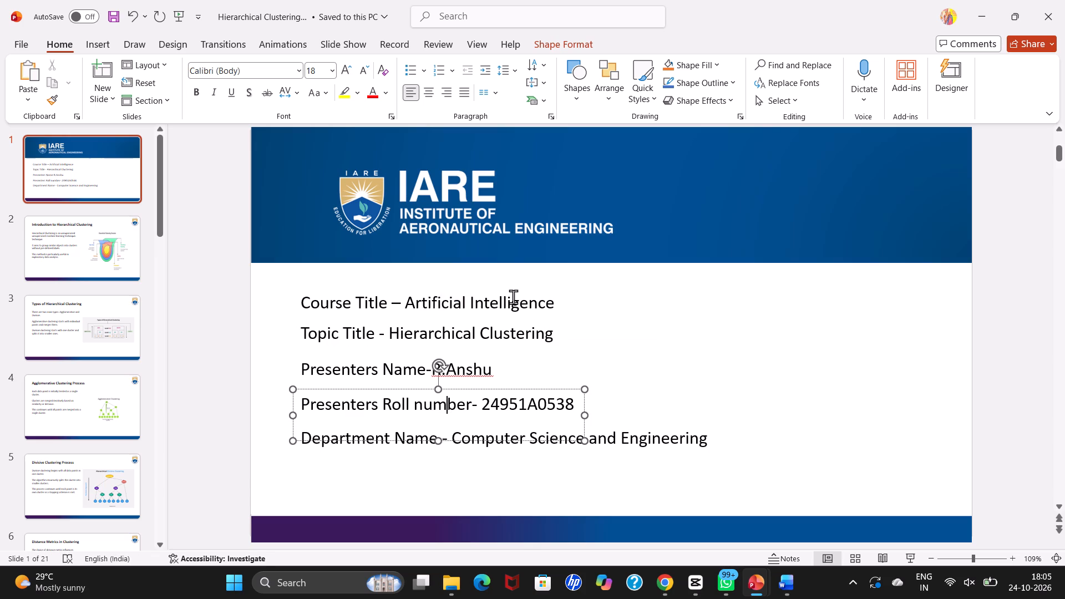
Upload a copy of the Hierarchical Clustering (1) presentation to OneDrive - Personal.
left_click(81, 13)
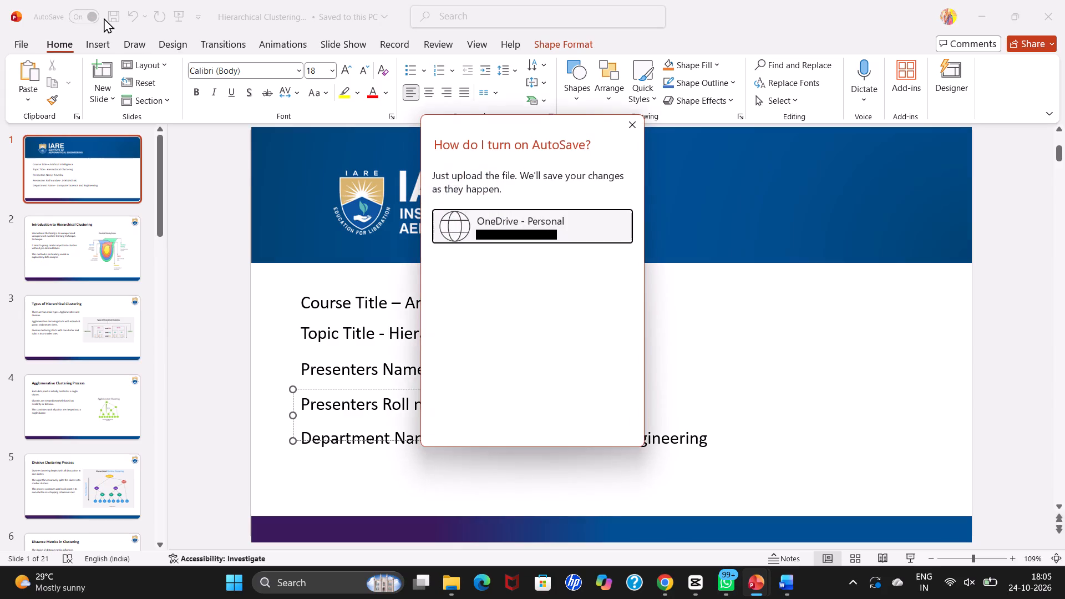
left_click(630, 126)
left_click(260, 9)
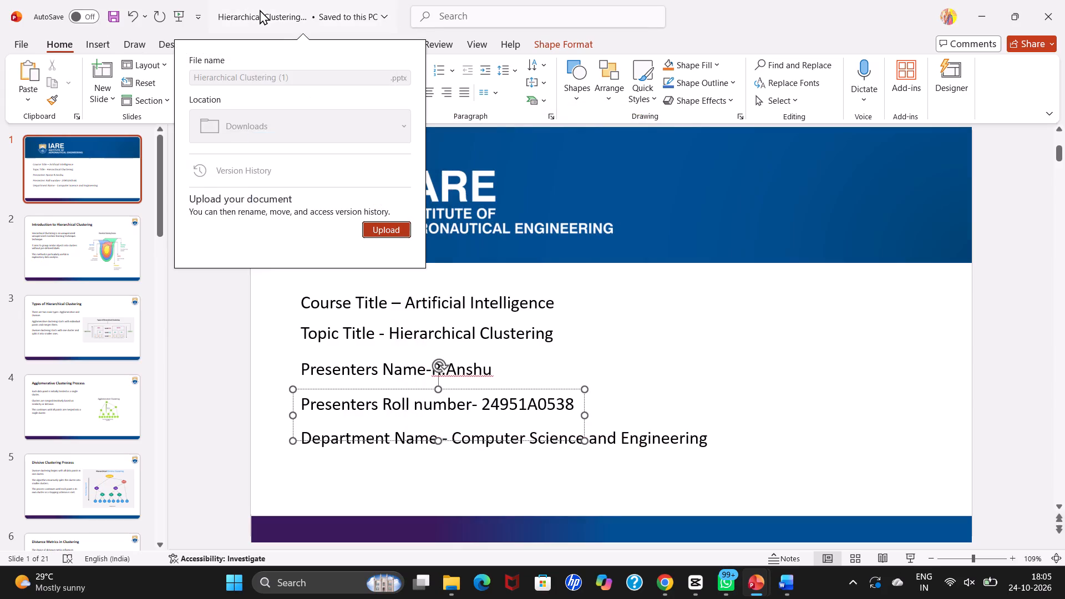
left_click(371, 227)
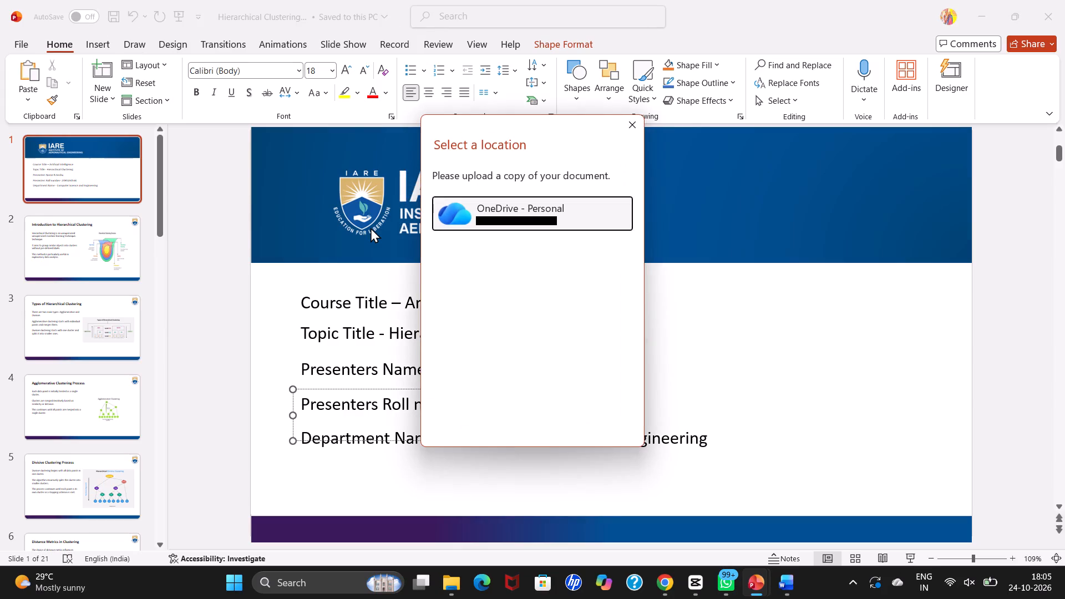
left_click(539, 221)
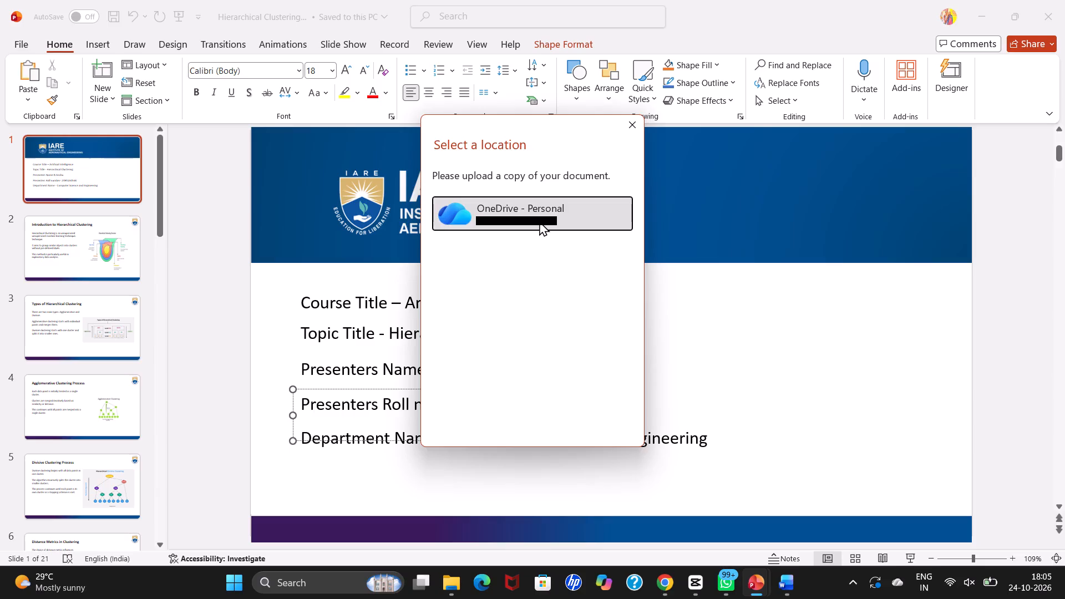
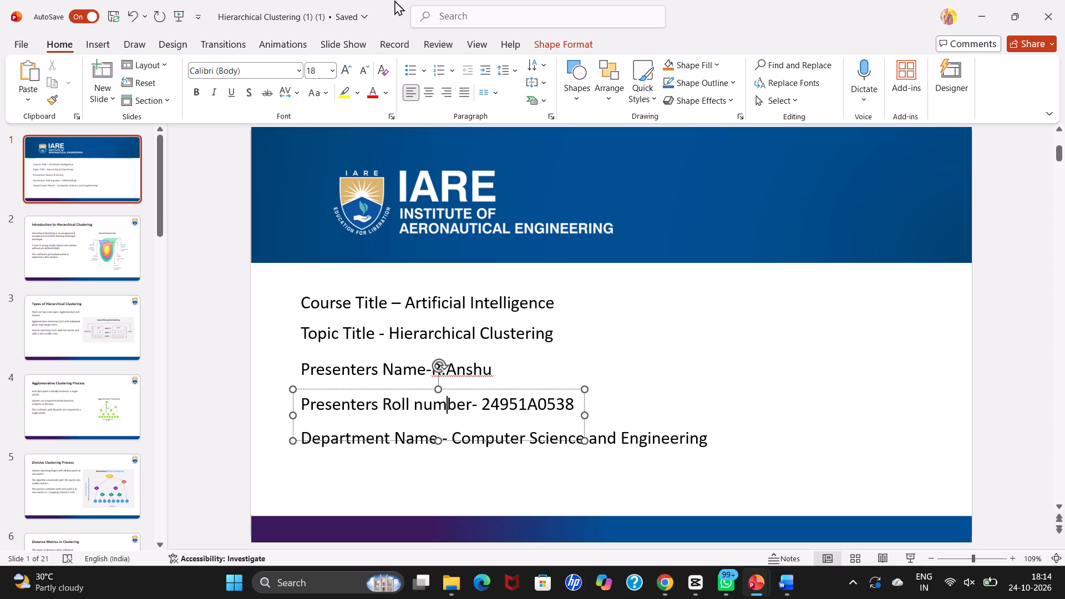
Open the slide show recording view starting from the beginning of the presentation.
left_click(399, 43)
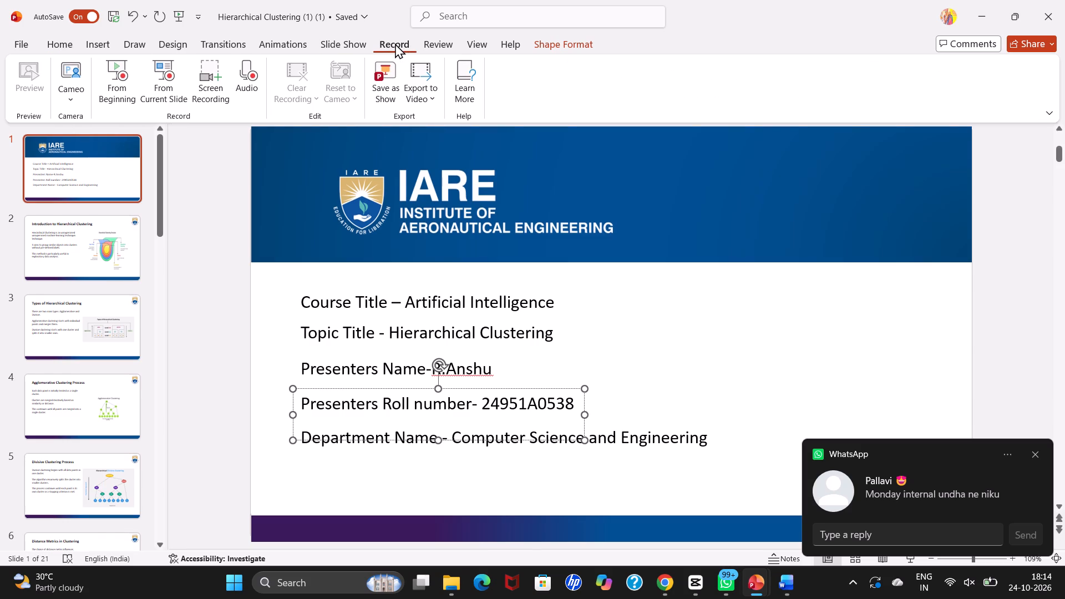
left_click(121, 80)
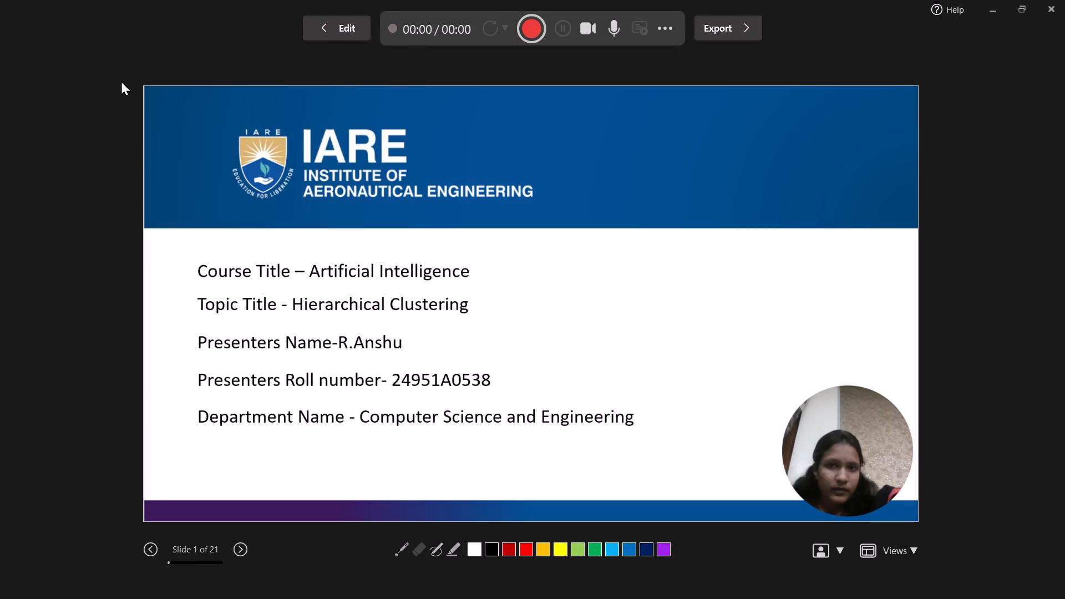
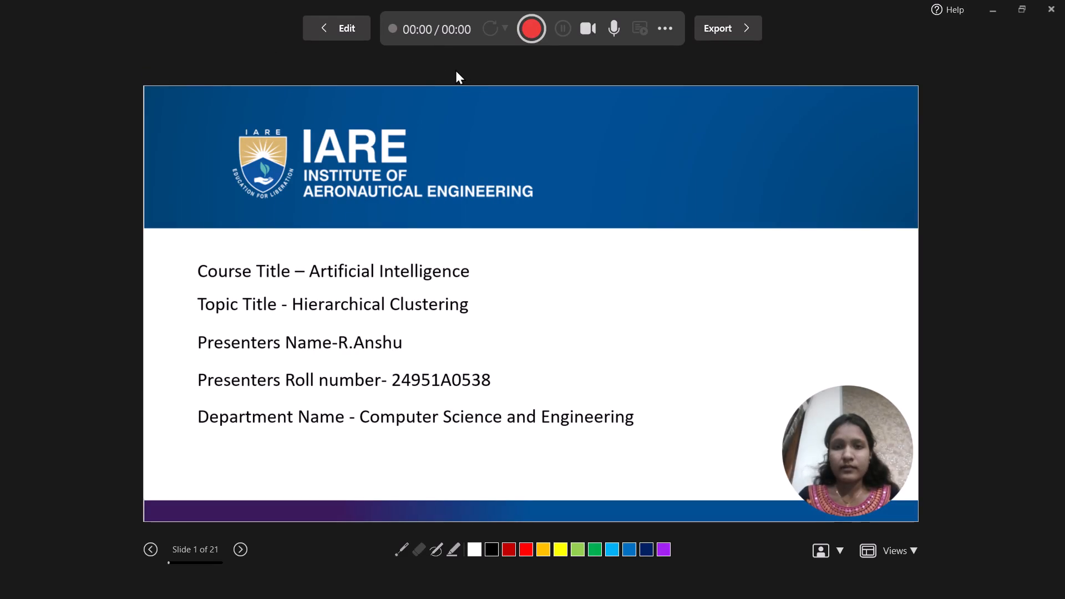
Record the narrated presentation with camera from slide 1 through slide 4, Agglomerative Clustering Process, and stop the recording there.
left_click(529, 37)
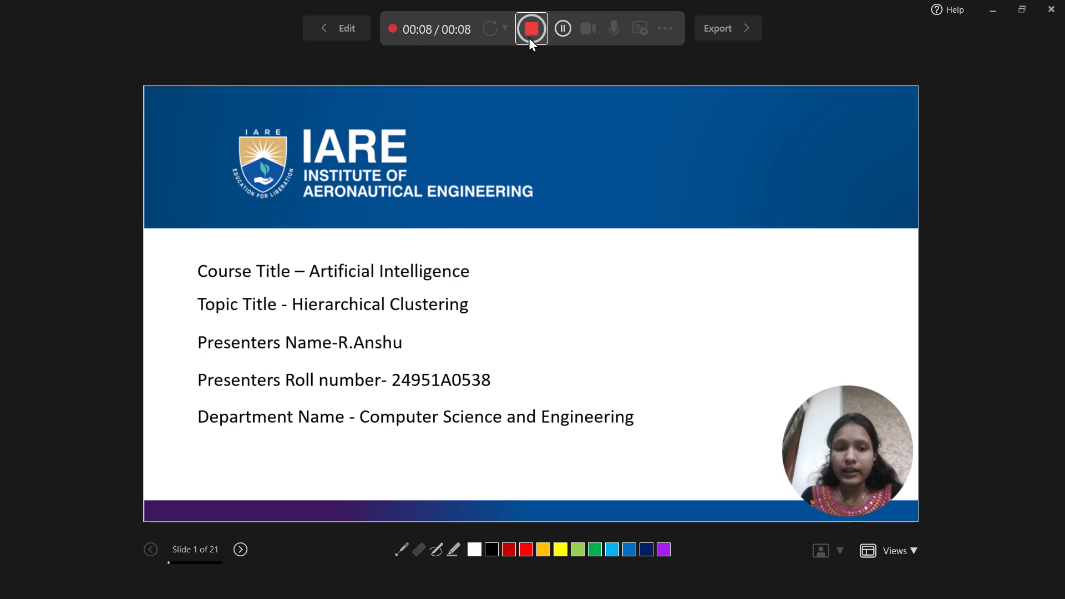
key("Right")
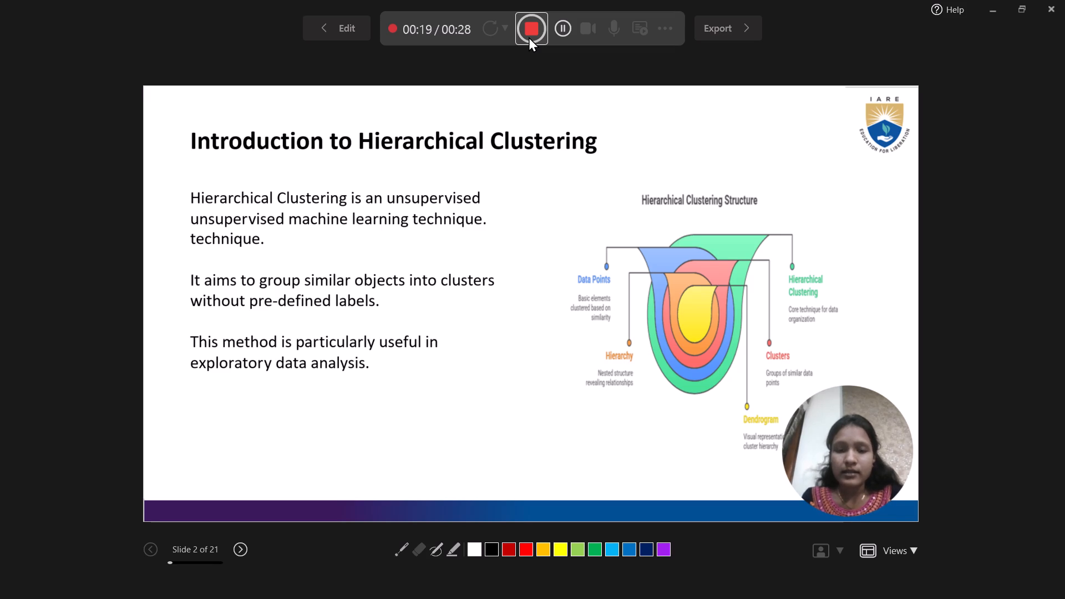
key("Right")
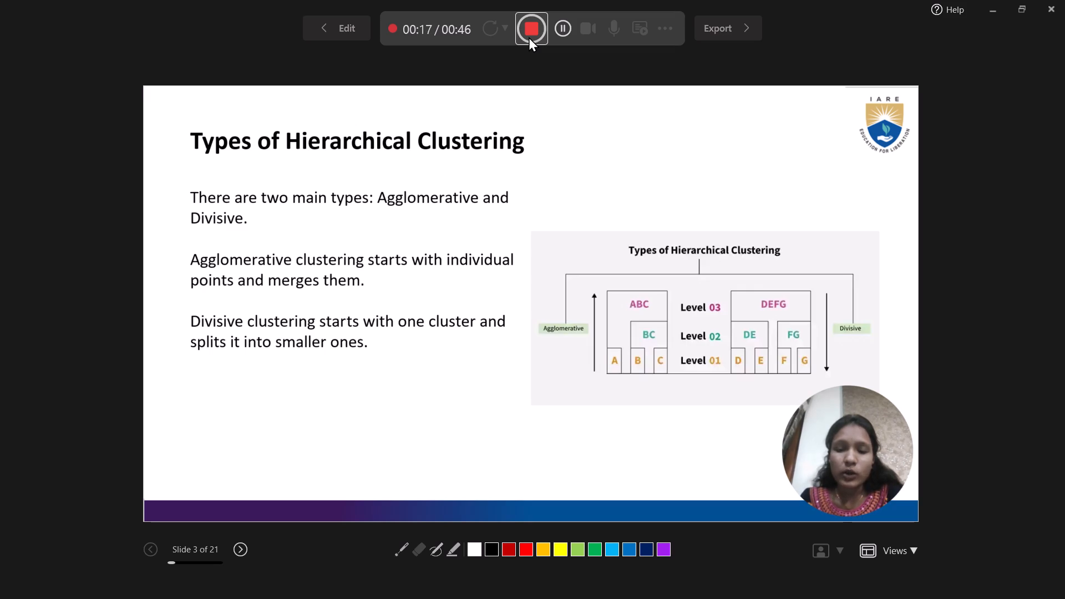
key("Right")
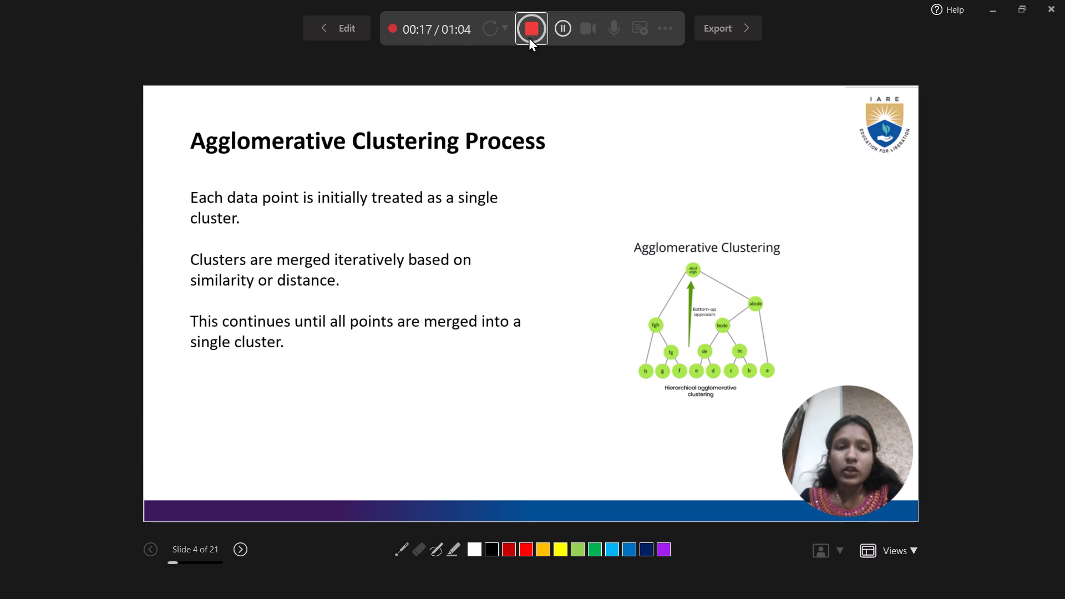
left_click(529, 37)
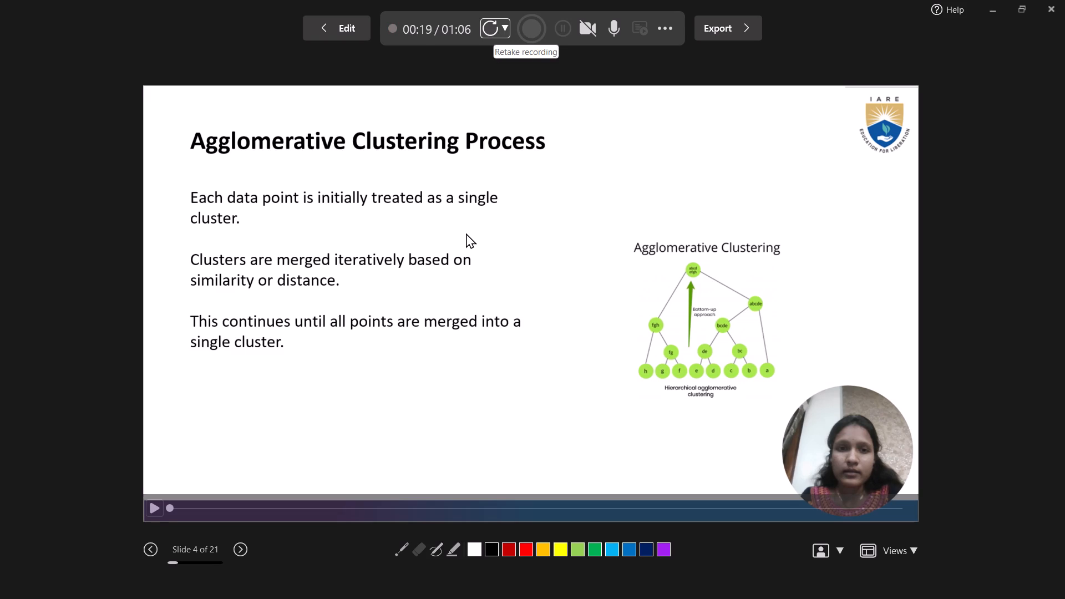
Resume the narrated camera recording from slide 5, Divisive Clustering Process.
key("Right")
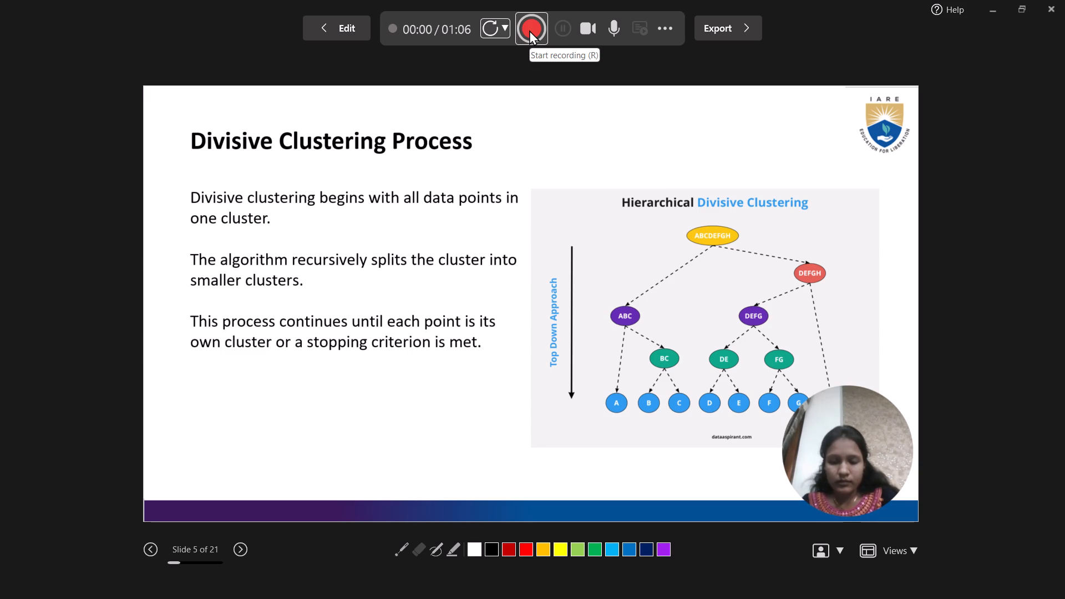
left_click(529, 30)
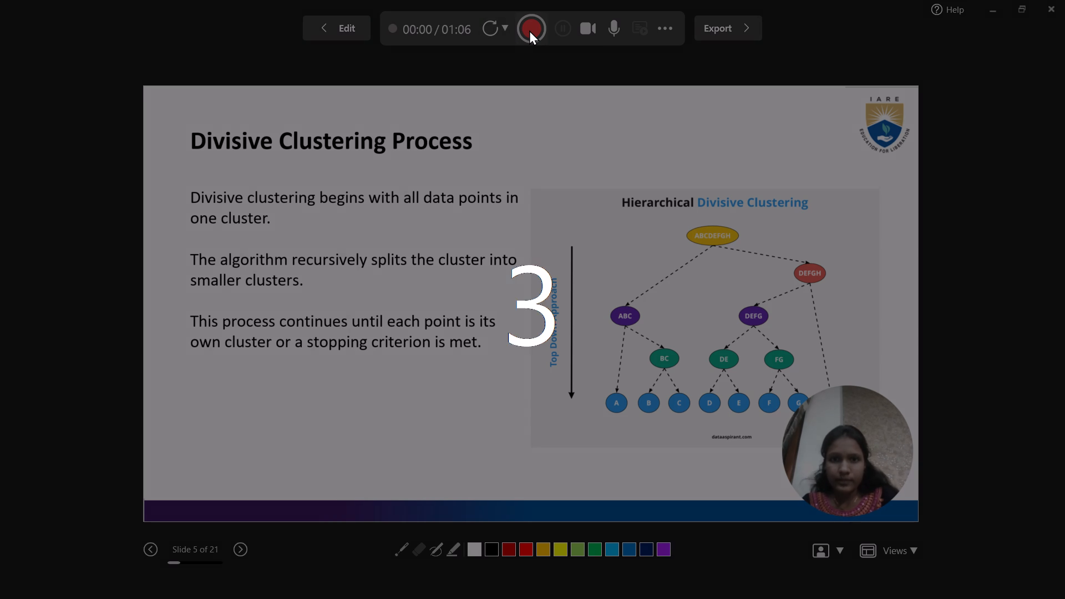
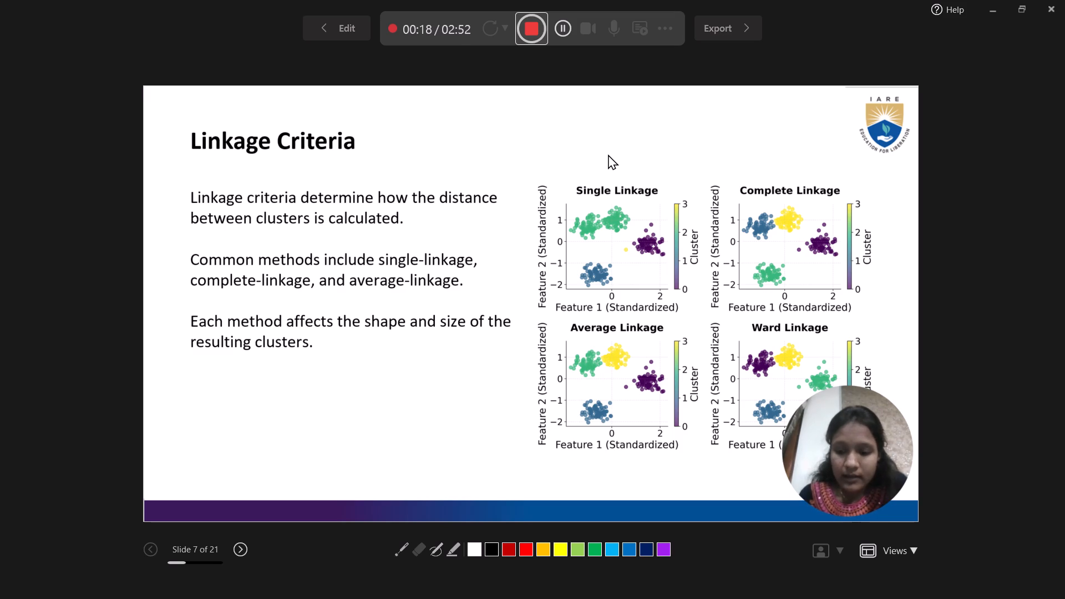
Continue the narrated camera recording from the Linkage Criteria slide to slide 8, Dendrogram Representation.
key("Right")
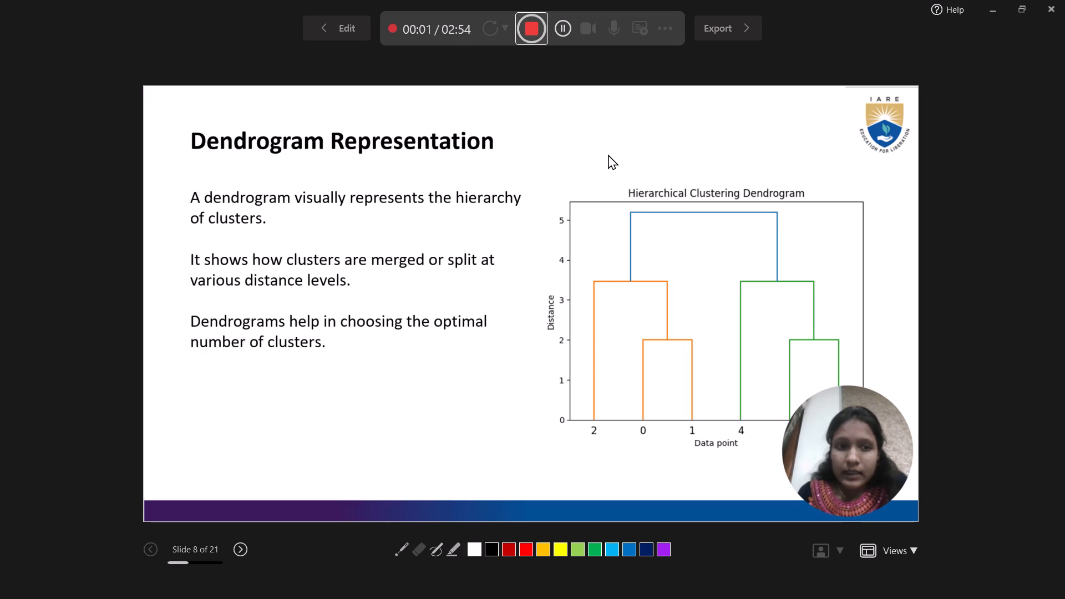
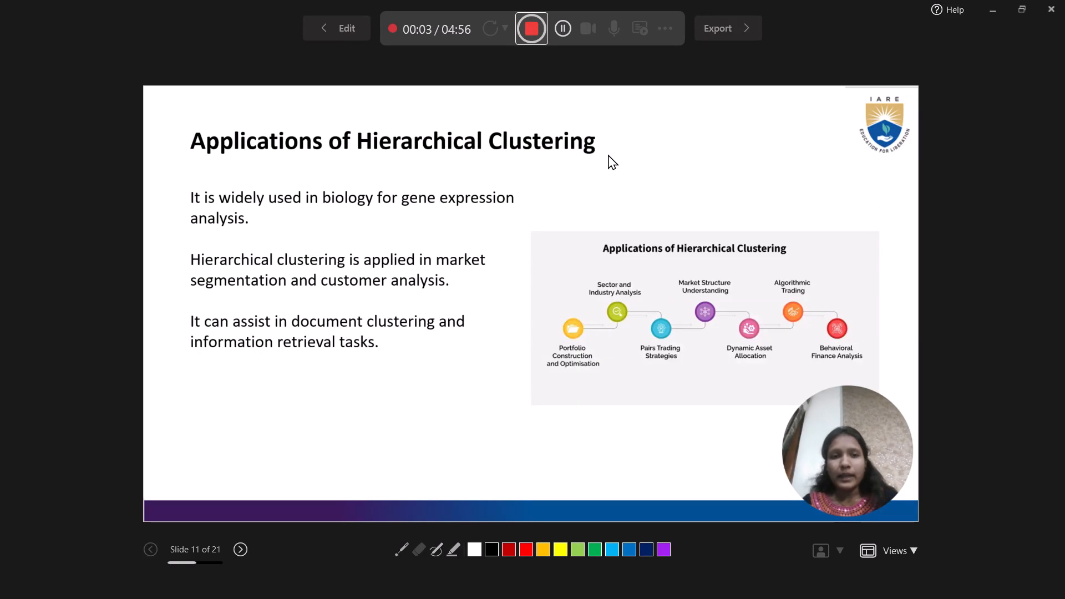
Continue the narrated camera recording from the Applications of Hierarchical Clustering slide to slide 12, Choosing the Right Linkage Method.
left_click(608, 154)
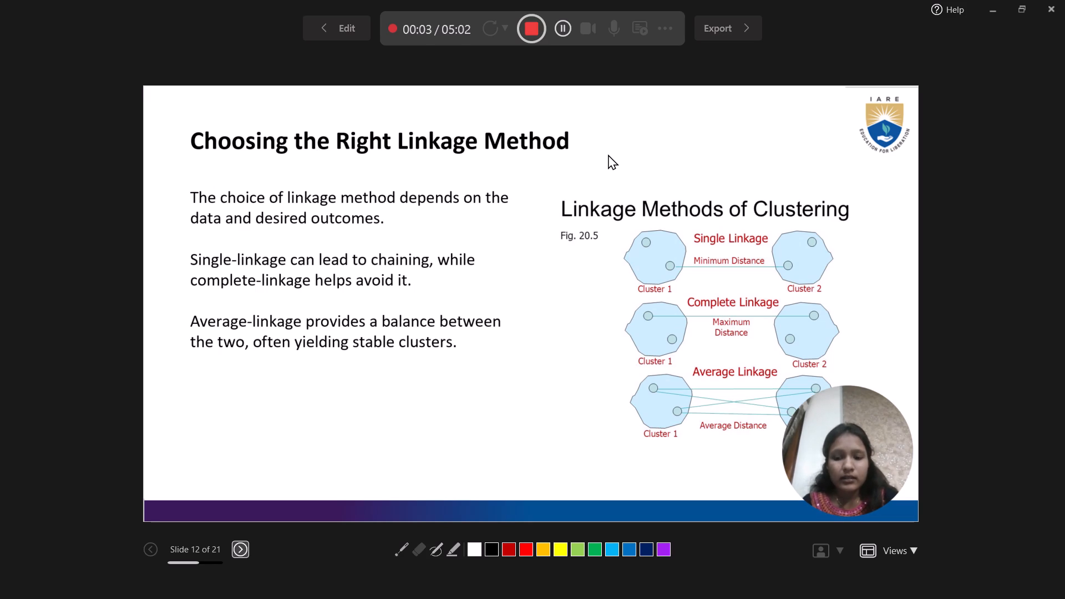
Pause the narrated recording on the Choosing the Right Linkage Method slide and resume it on the same slide.
left_click(565, 27)
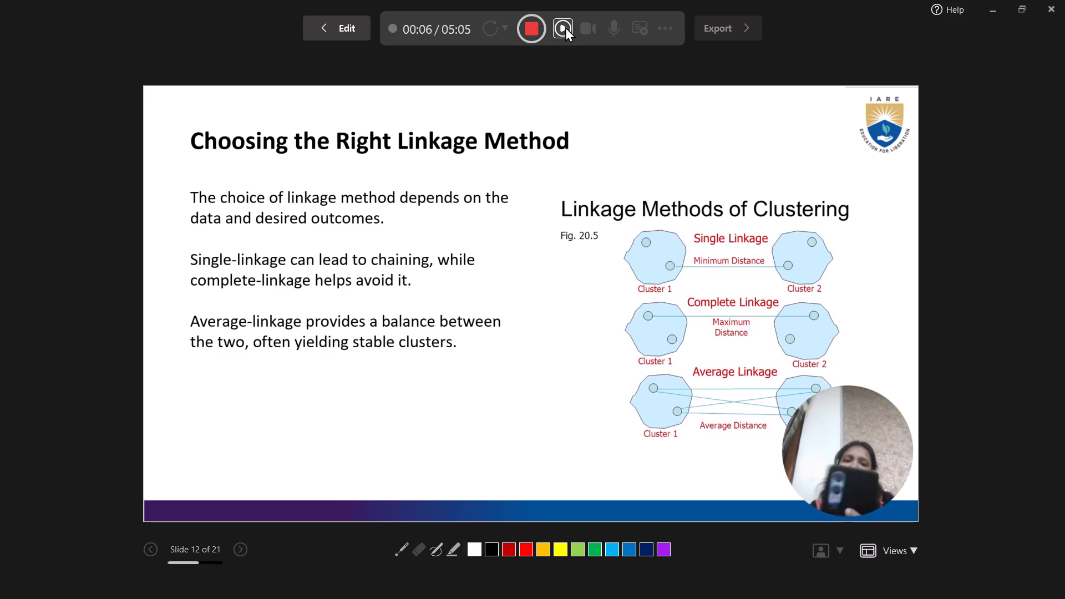
left_click(565, 27)
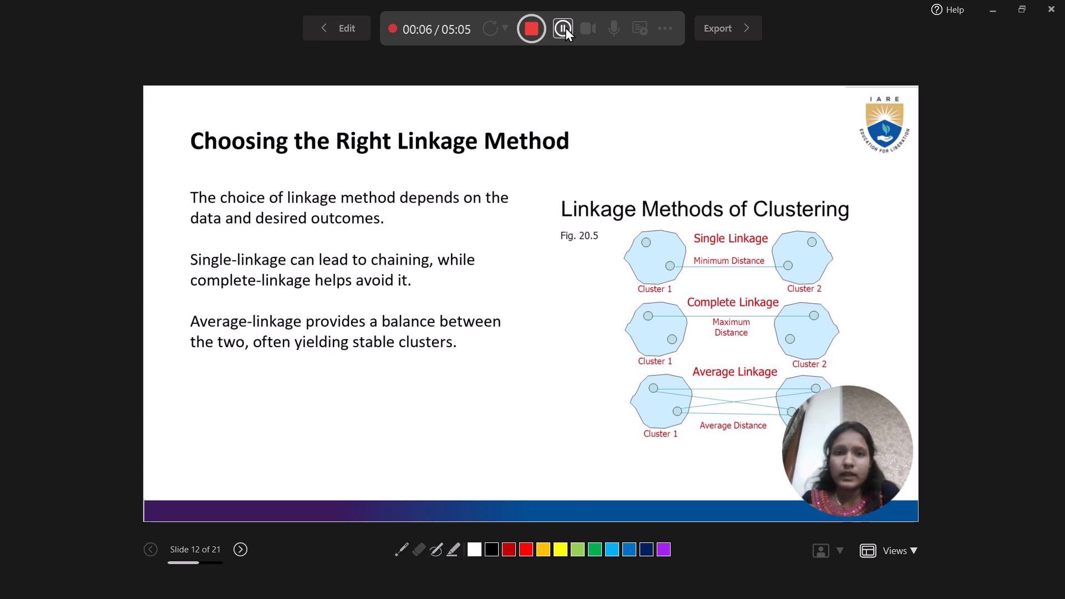
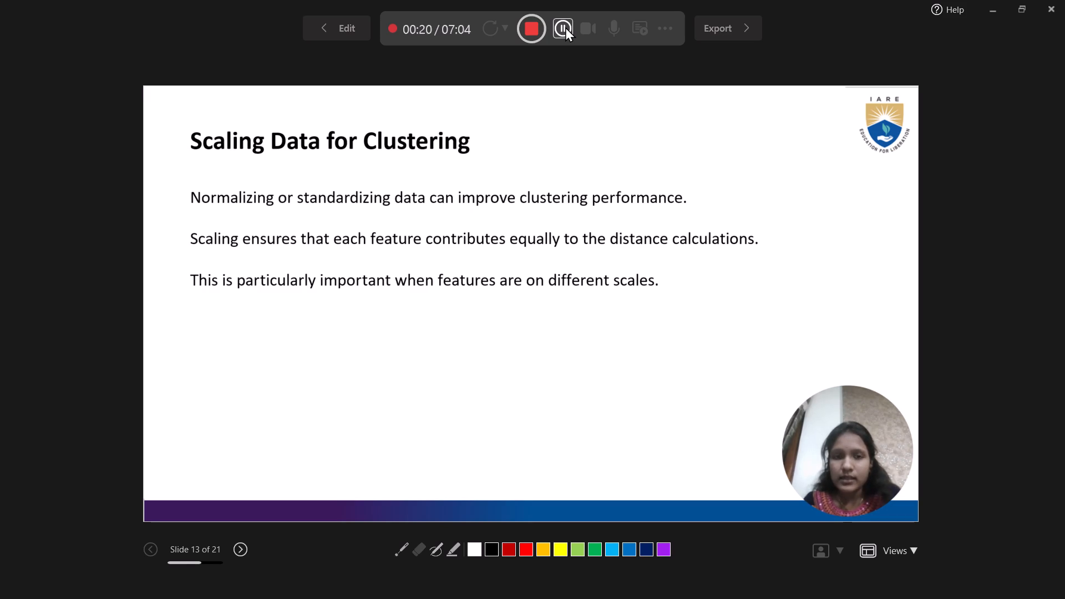
Continue the narrated camera recording from the Scaling Data for Clustering slide through Evaluating Clustering Quality to slide 15, Limitations Regarding Scalability.
key("Right")
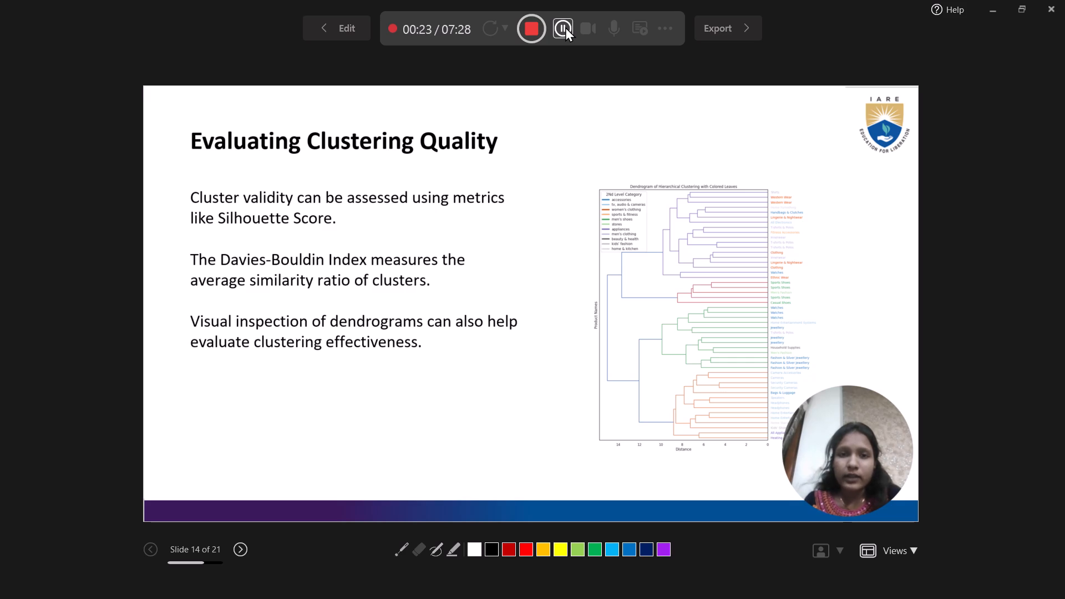
key("Right")
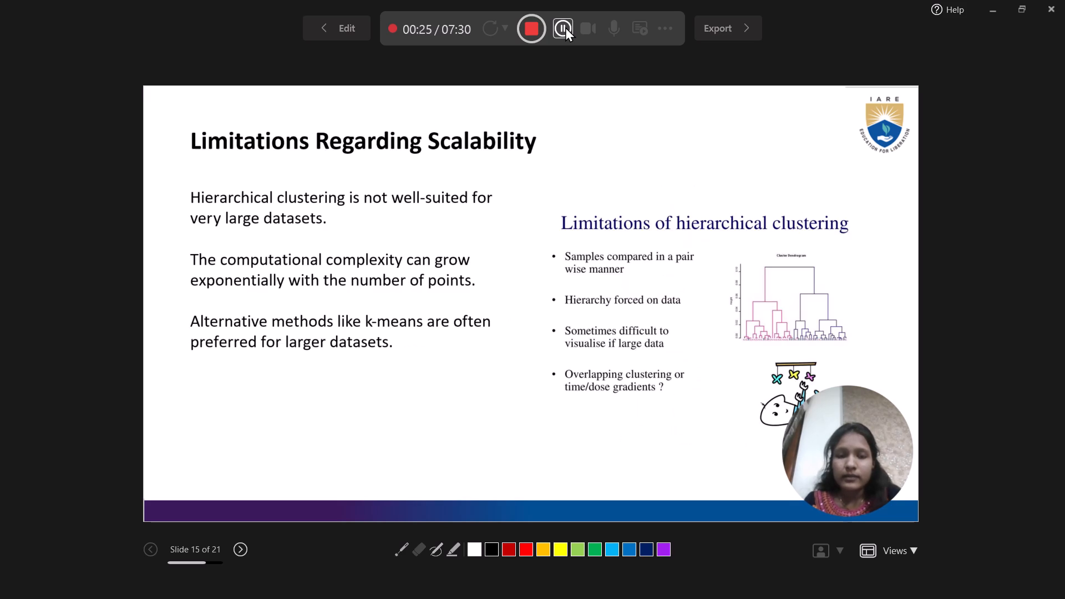
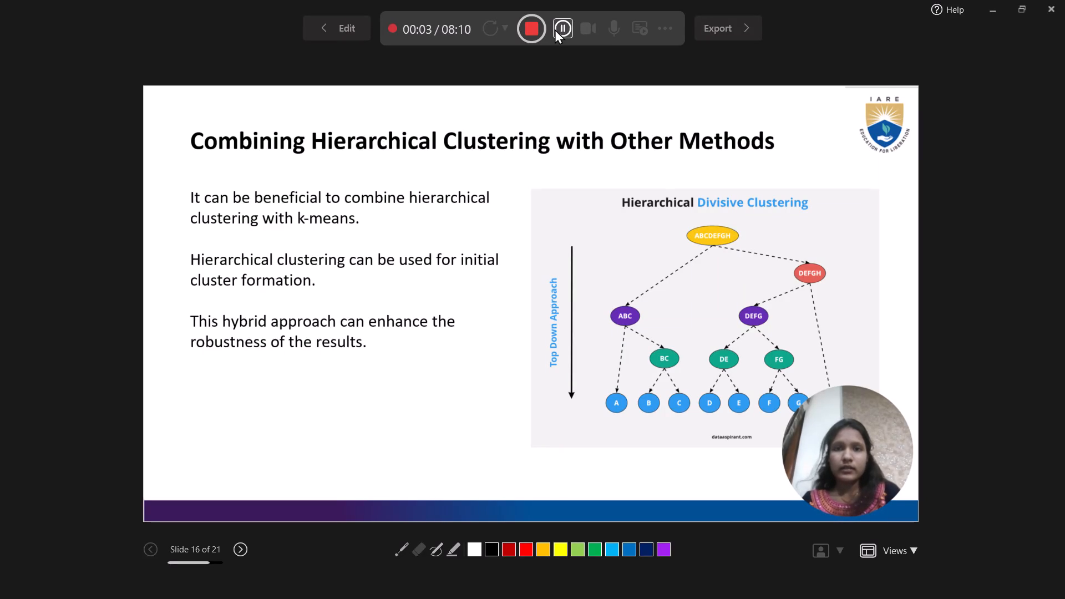
Record the narration from slide 16, Combining Hierarchical Clustering with Other Methods, with a brief pause there, through the Thank You slide, and stop recording.
left_click(559, 27)
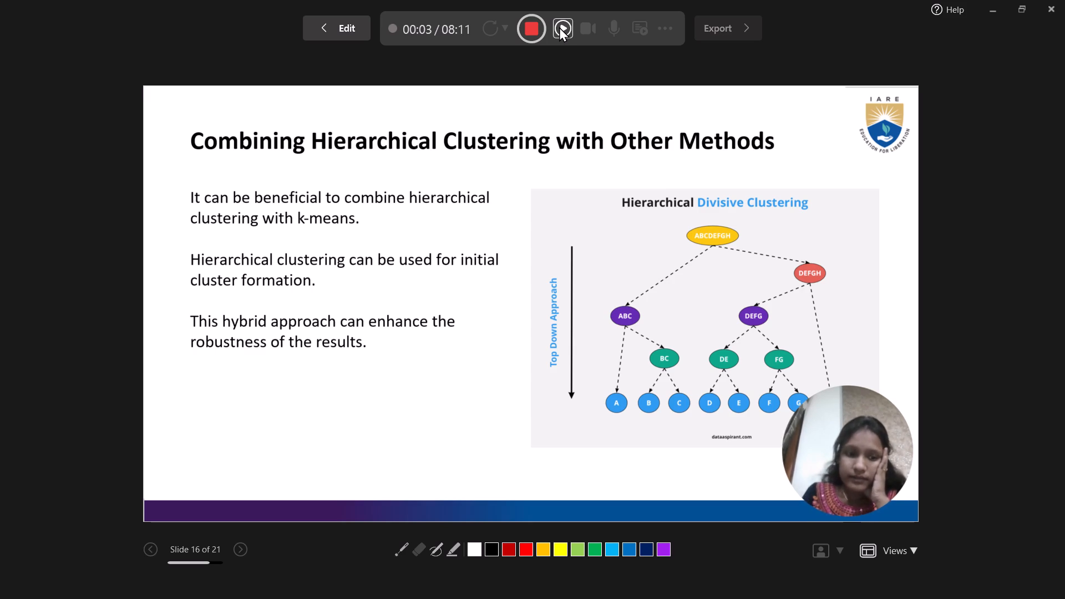
left_click(559, 27)
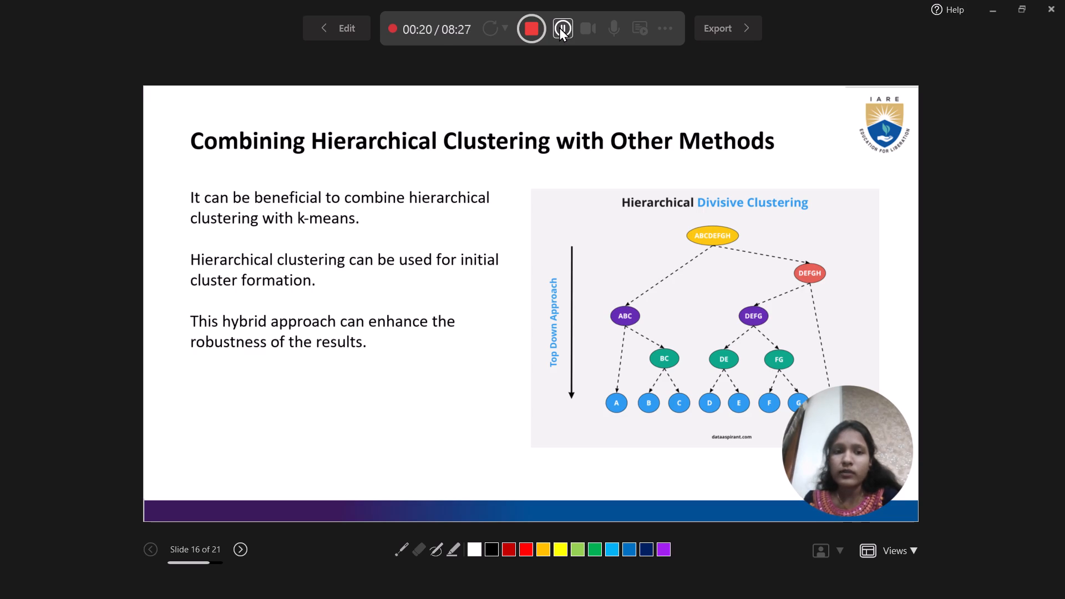
key("Right")
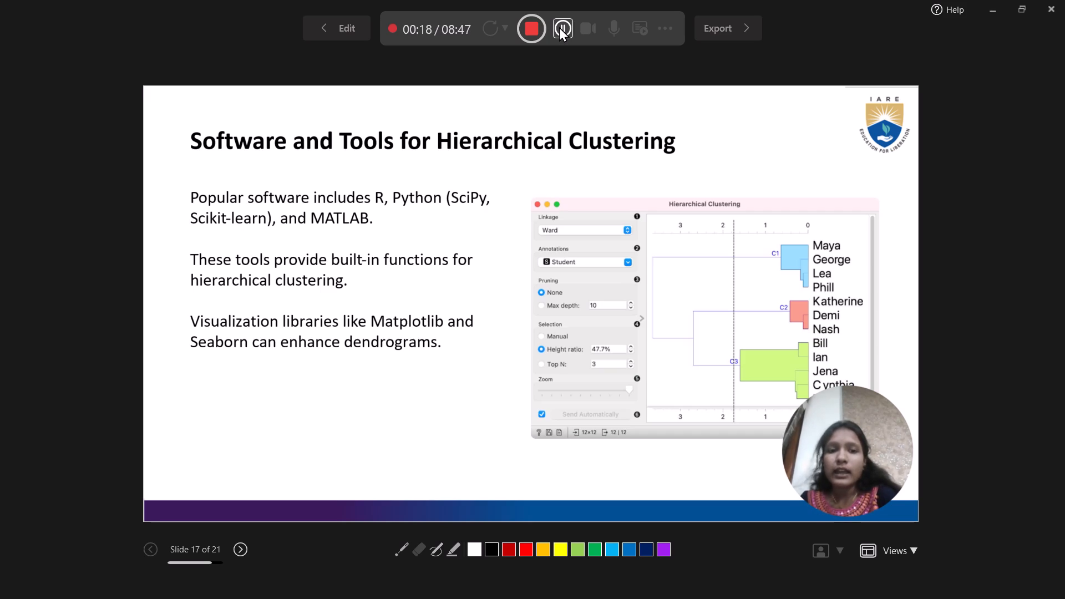
key("Right")
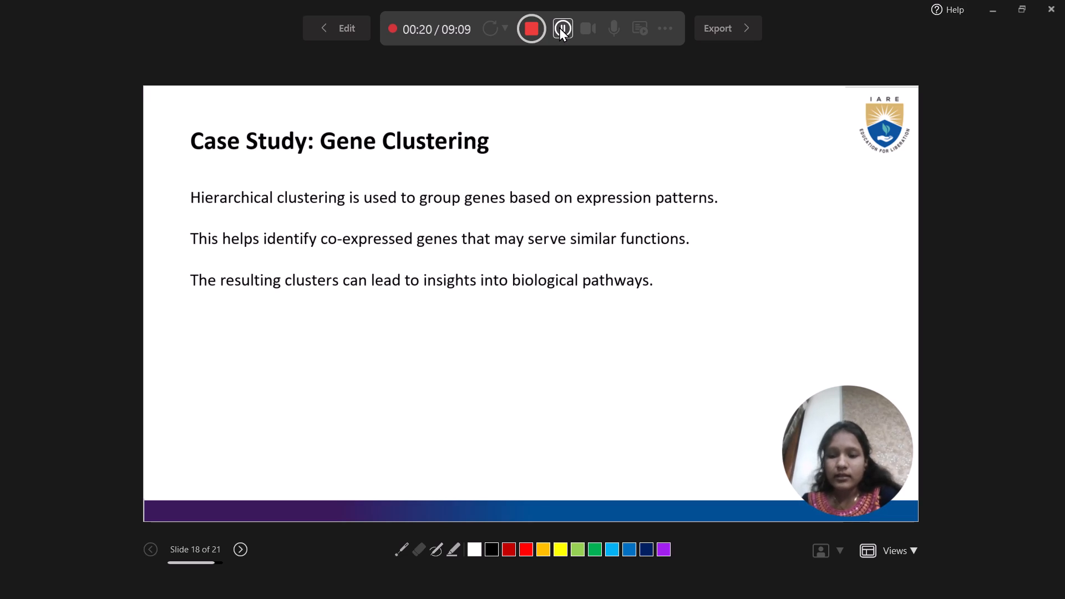
key("Right")
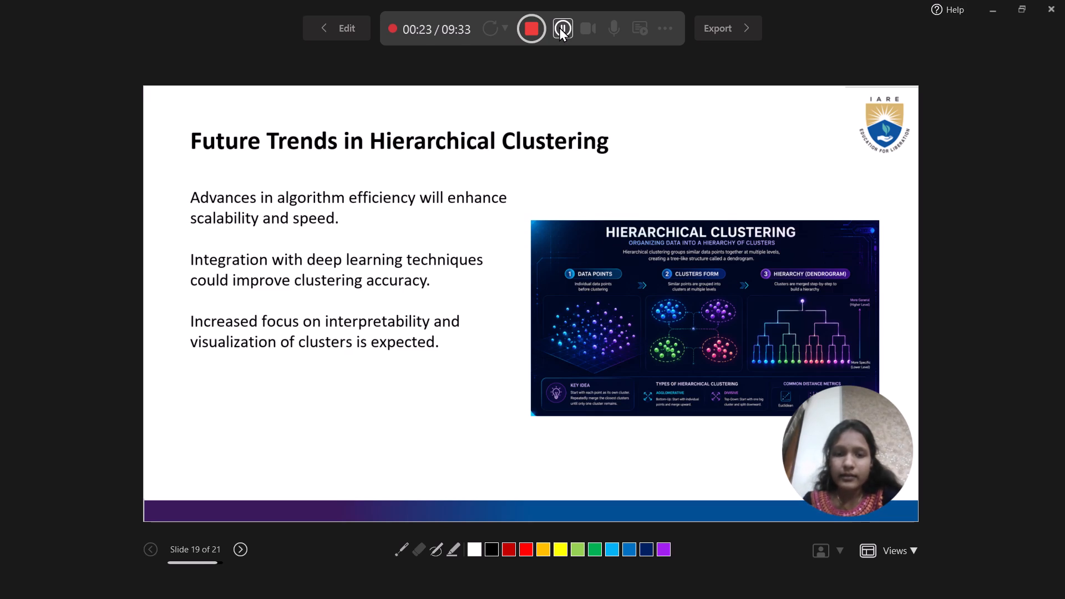
key("Right")
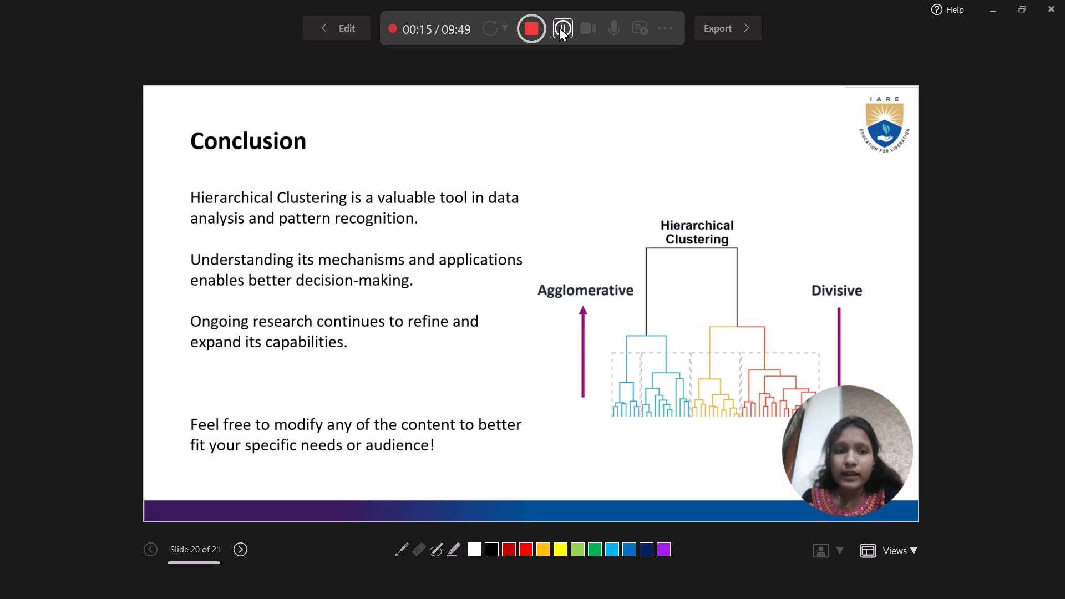
key("Right")
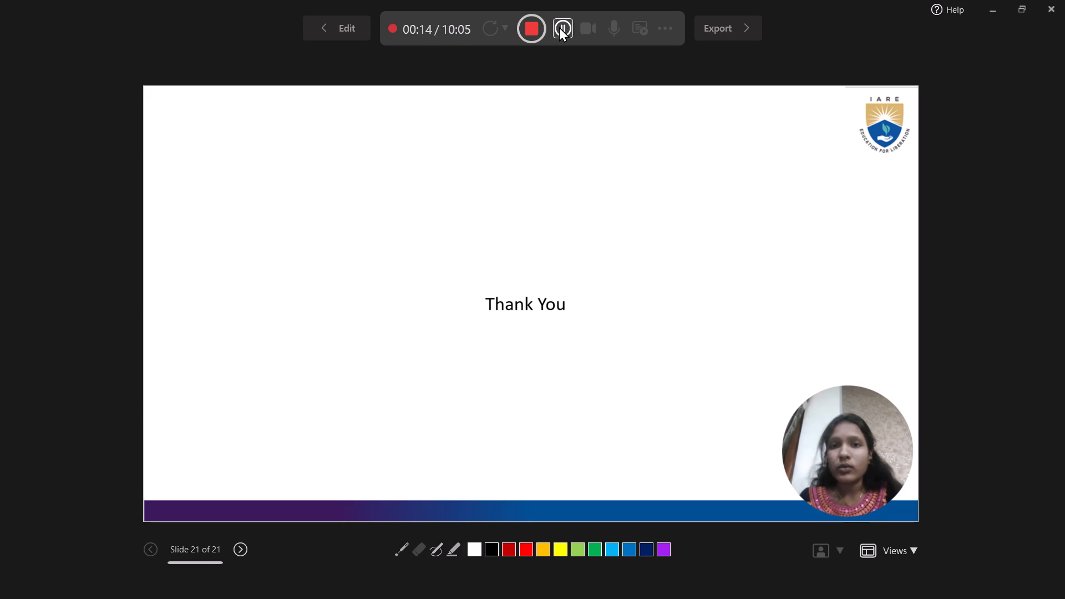
left_click(537, 27)
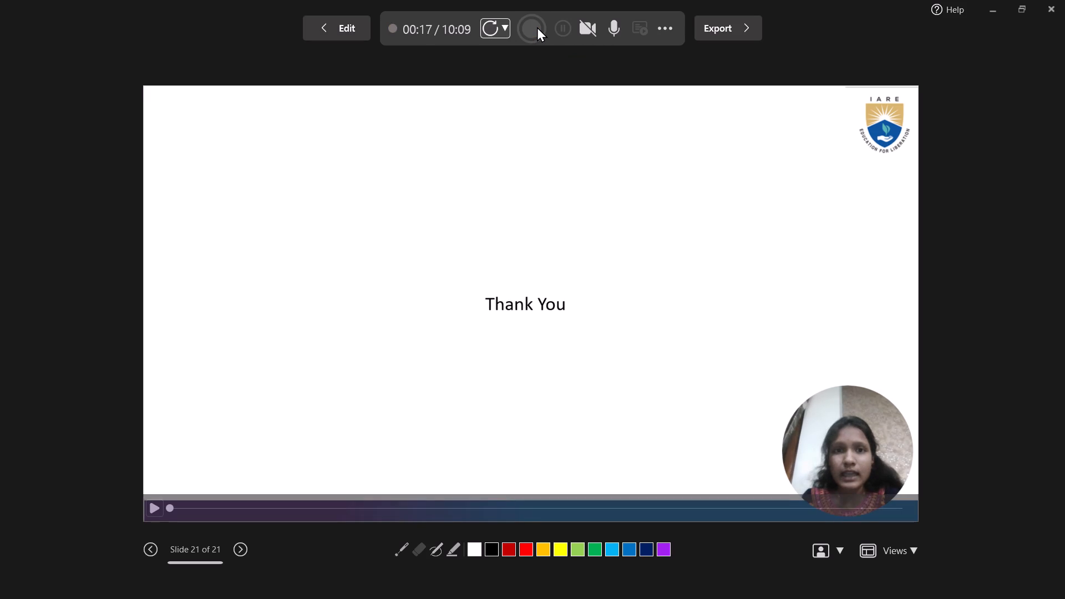
Export the recorded presentation as an MPEG-4 video named Hierarchical Clustering (1) (1) to the Downloads folder.
left_click(733, 26)
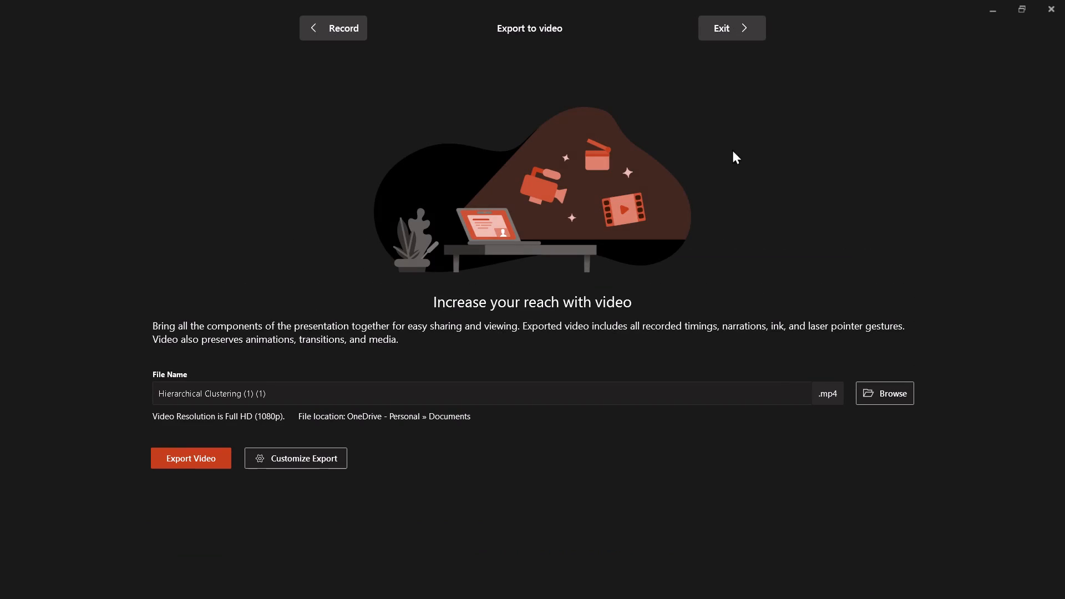
left_click(890, 398)
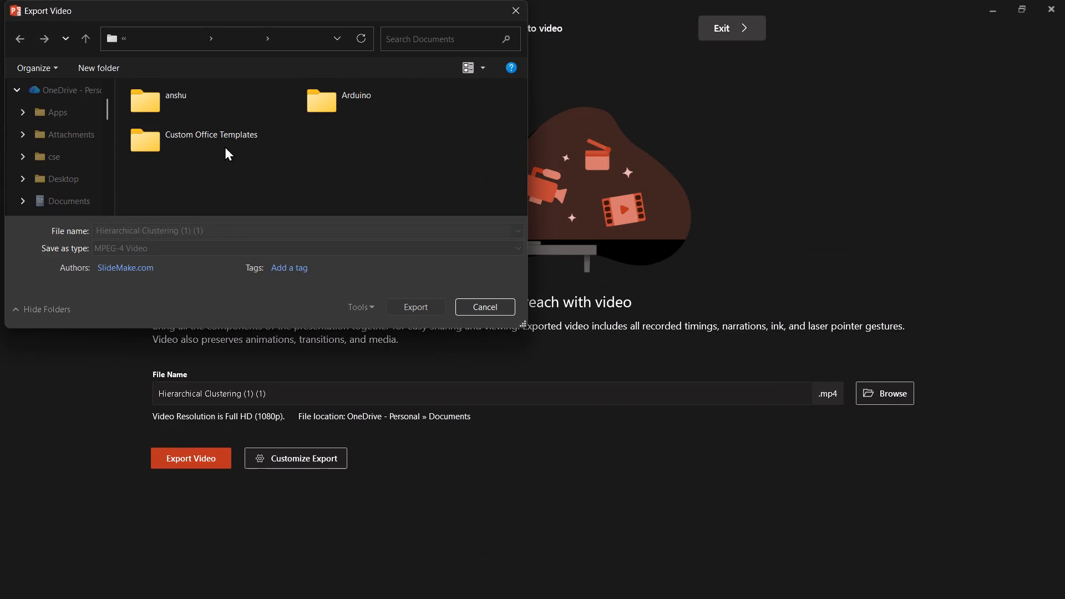
scroll(65, 161, "up", 3)
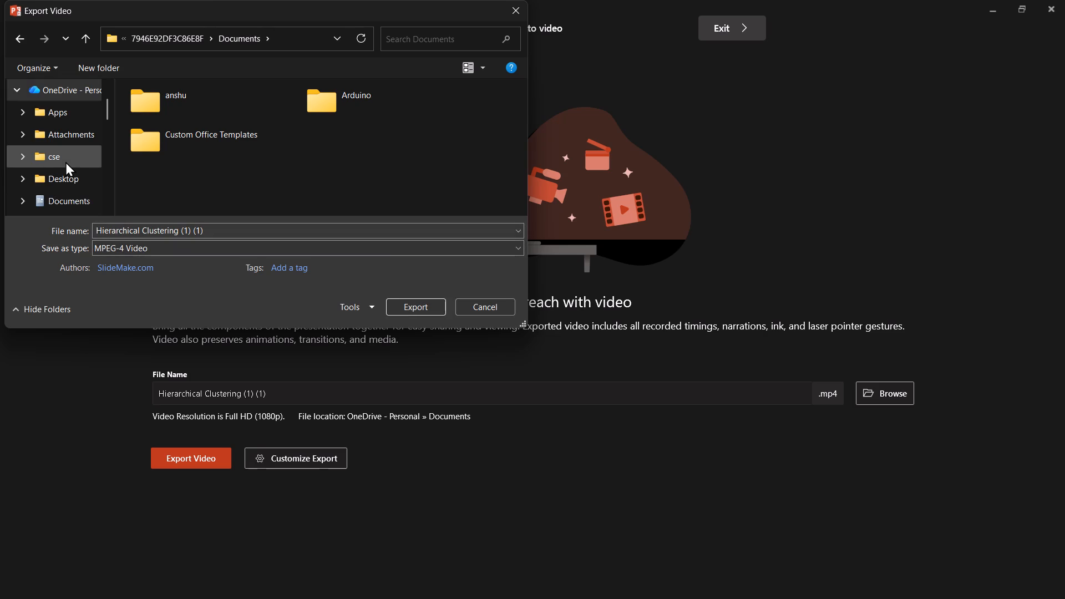
scroll(67, 184, "down", 1)
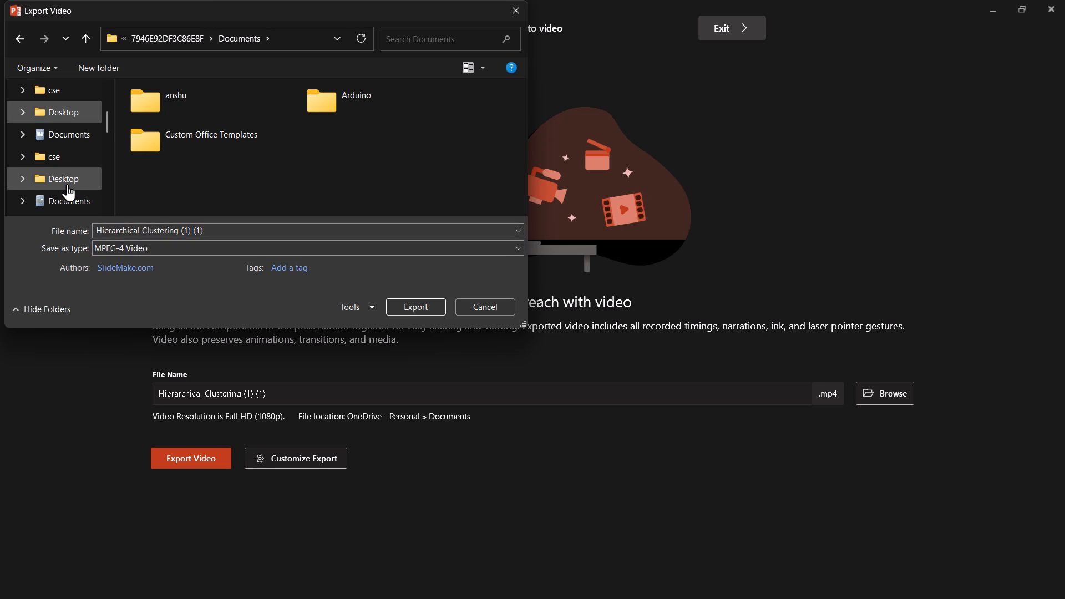
scroll(67, 184, "down", 2)
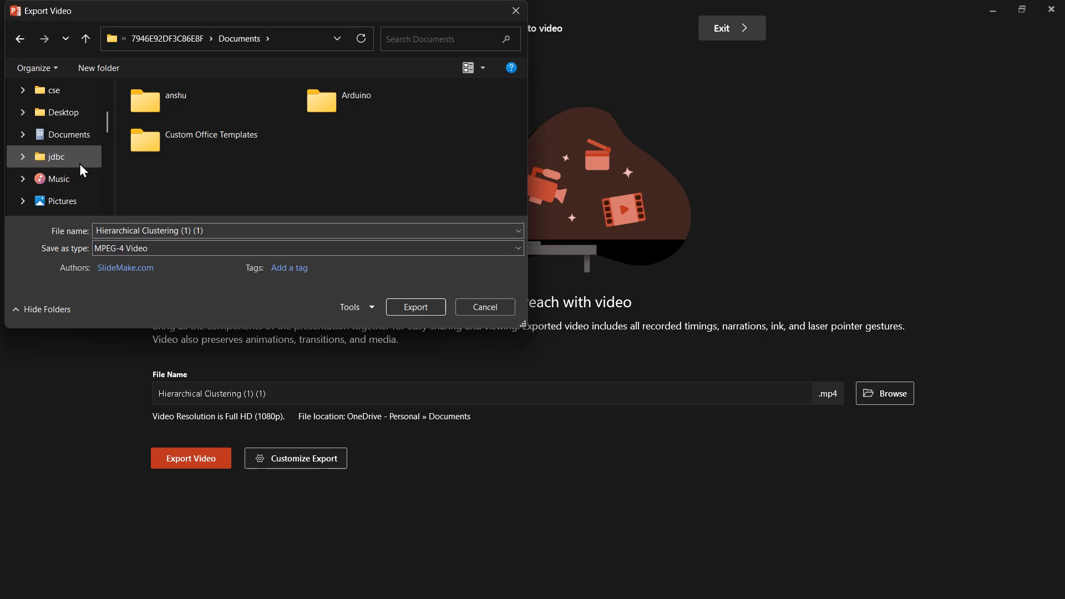
scroll(79, 163, "down", 2)
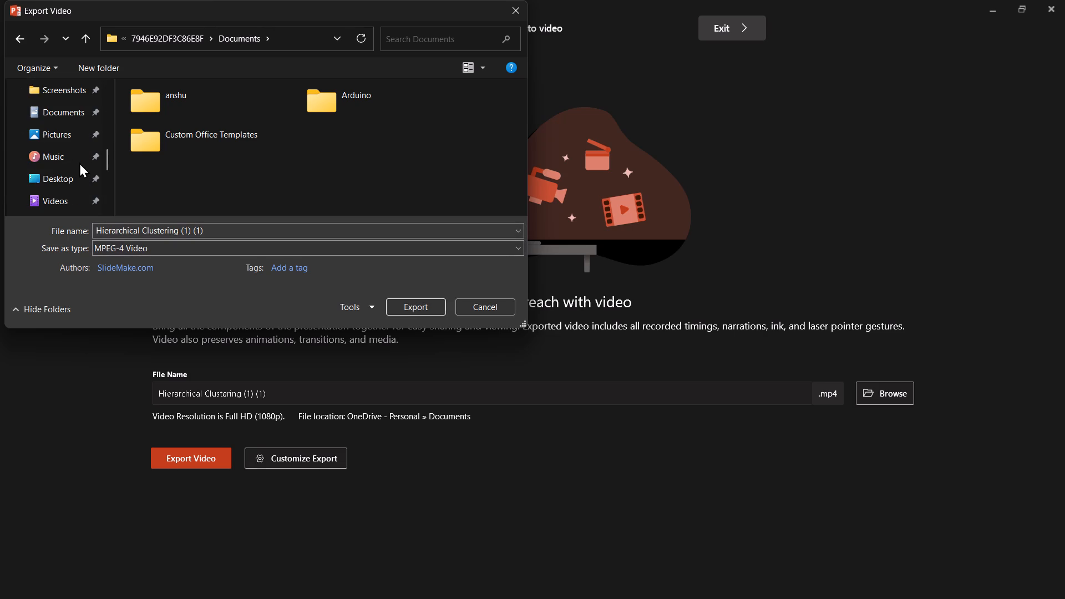
scroll(79, 163, "down", 1)
scroll(79, 163, "up", 1)
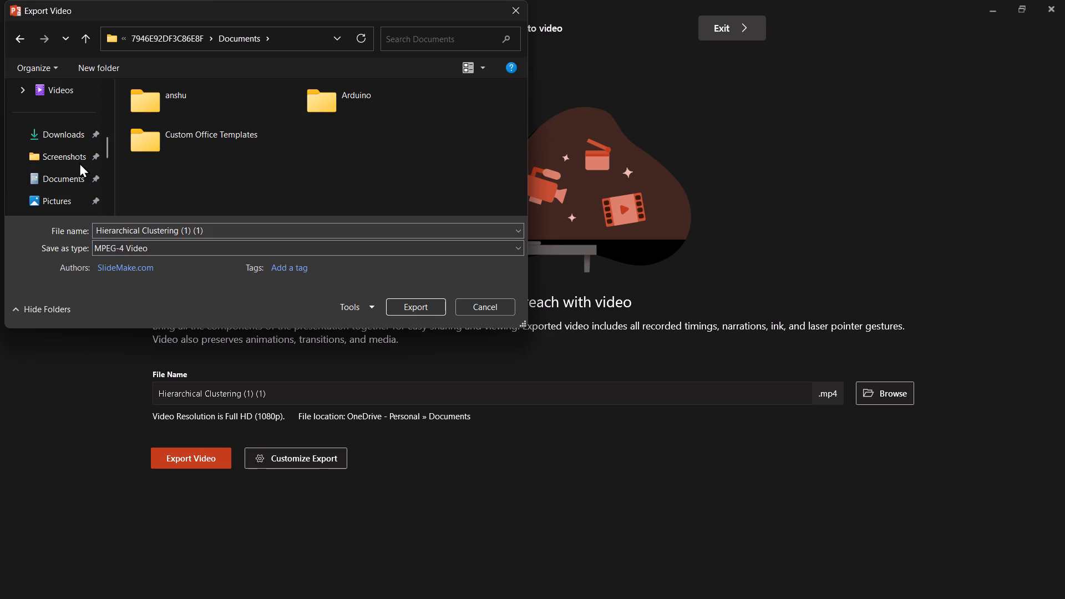
scroll(79, 163, "up", 1)
left_click(62, 134)
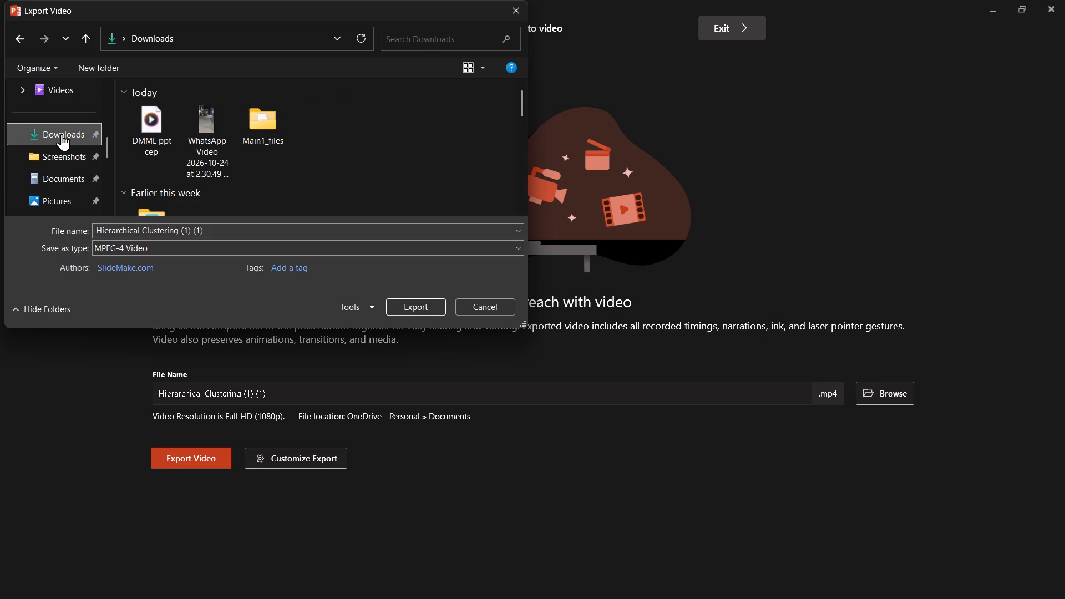
left_click(418, 307)
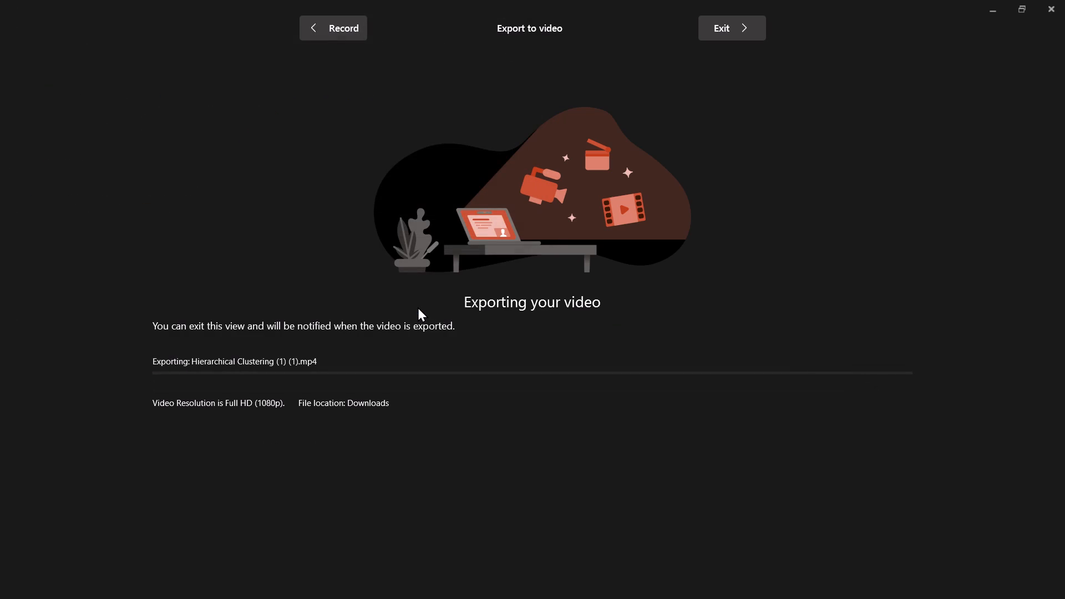